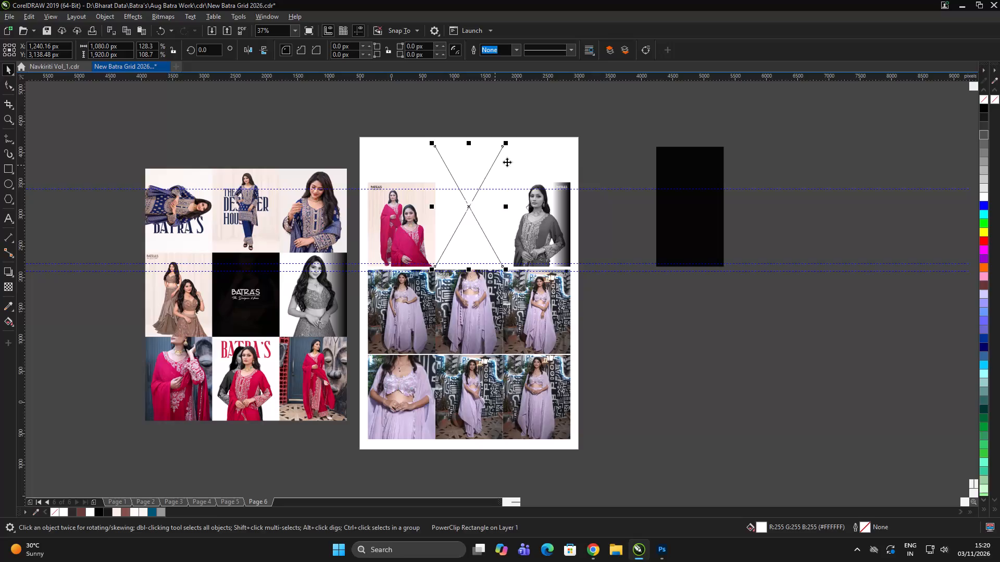
# Start an import and browse on New Volume (D:) to Bharat Data > Batra's > batra data > new 2026 > batra.
pyautogui.doubleClick(640, 148)
pyautogui.click(574, 171)
pyautogui.scroll(1, 483, 180)
pyautogui.click(438, 200)
pyautogui.tripleClick(723, 152)
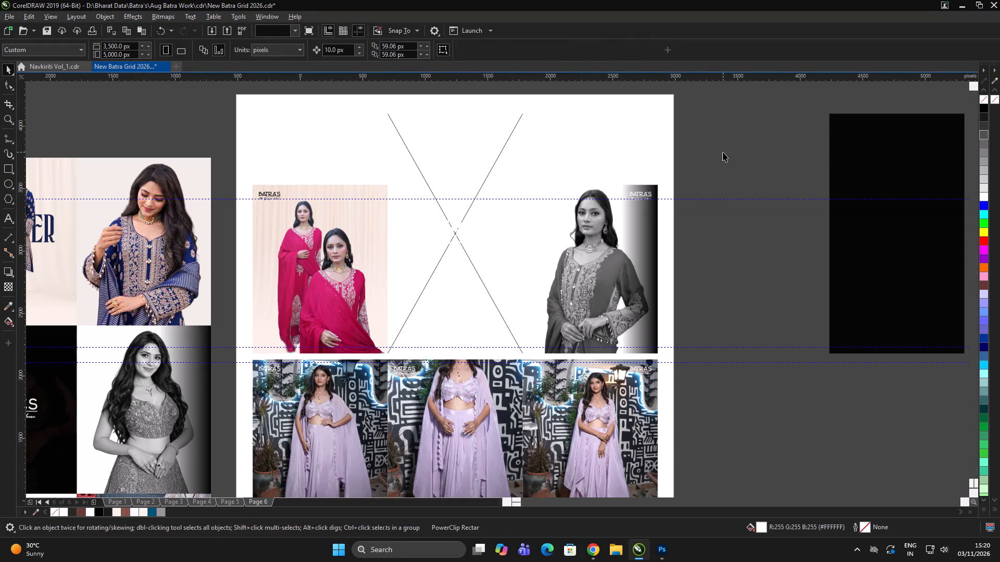
pyautogui.click(720, 147)
pyautogui.hotkey('ctrl', 'i')
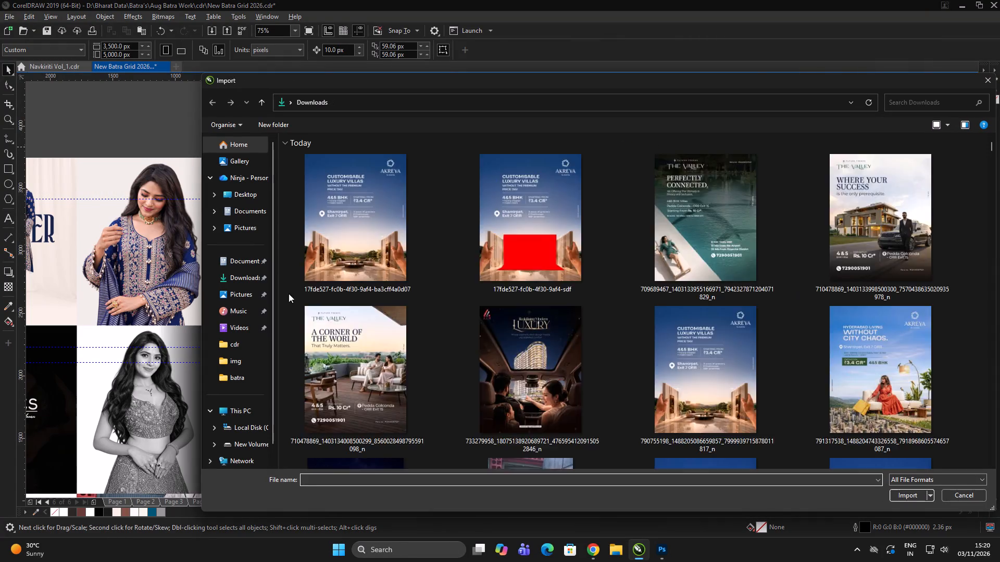
pyautogui.scroll(-20, 366, 278)
pyautogui.scroll(-8, 366, 278)
pyautogui.click(264, 442)
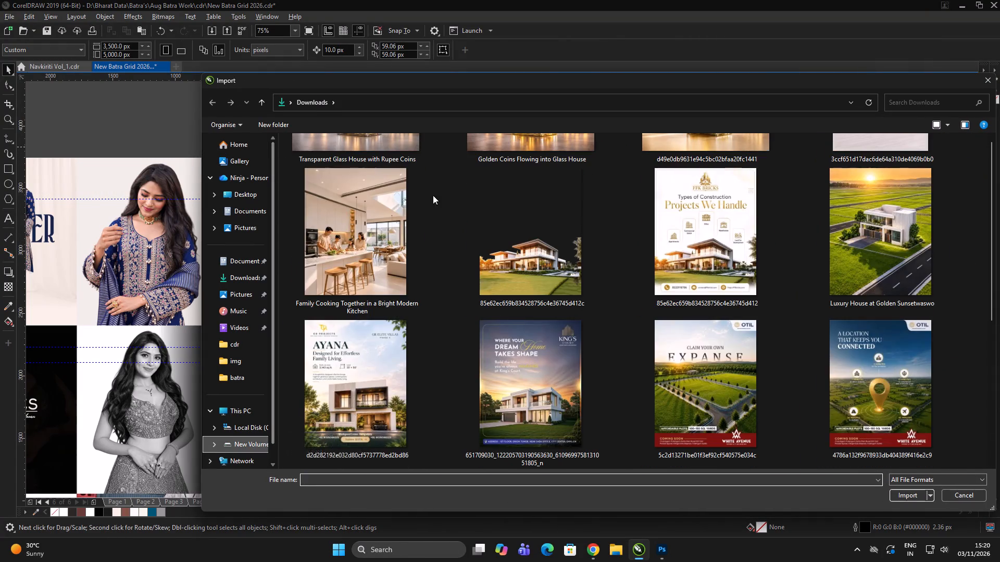
pyautogui.click(307, 173)
pyautogui.click(307, 168)
pyautogui.doubleClick(293, 163)
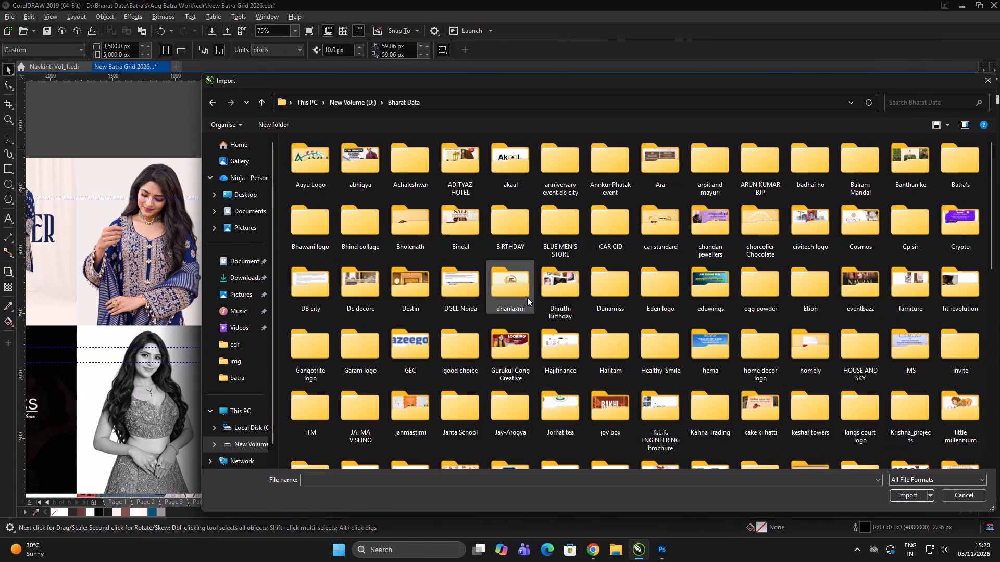
pyautogui.click(492, 242)
pyautogui.write('bat')
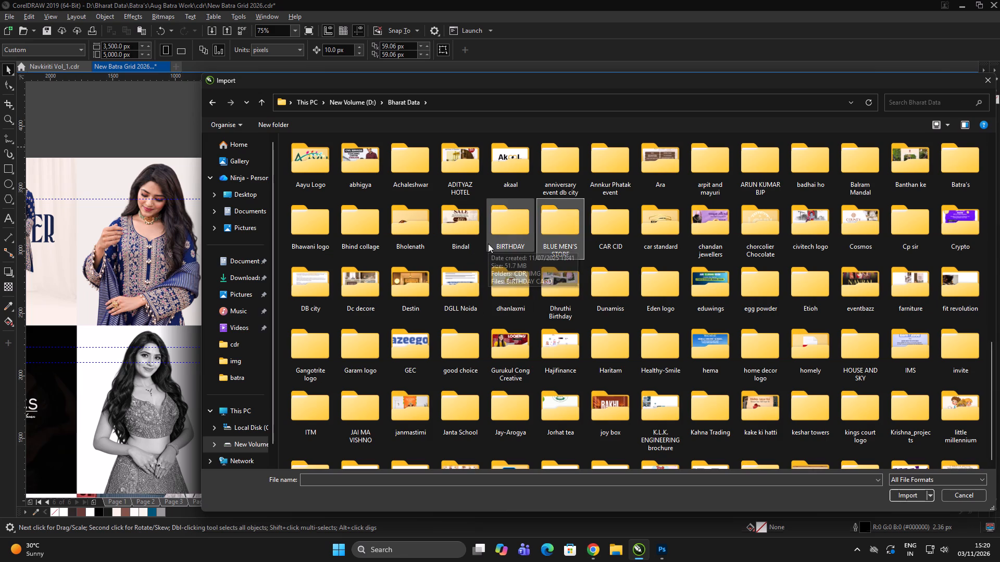
pyautogui.doubleClick(949, 165)
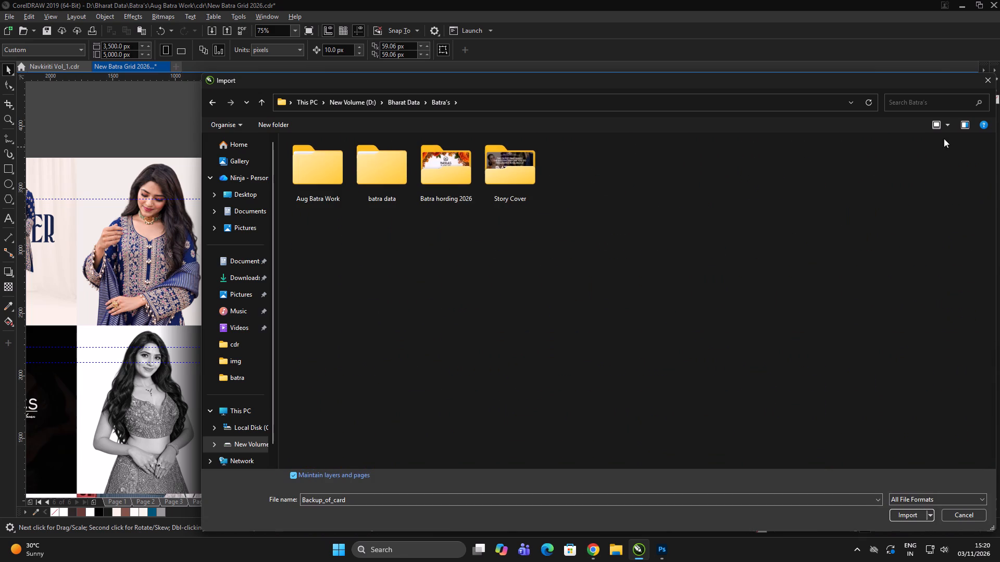
pyautogui.doubleClick(499, 289)
pyautogui.doubleClick(406, 175)
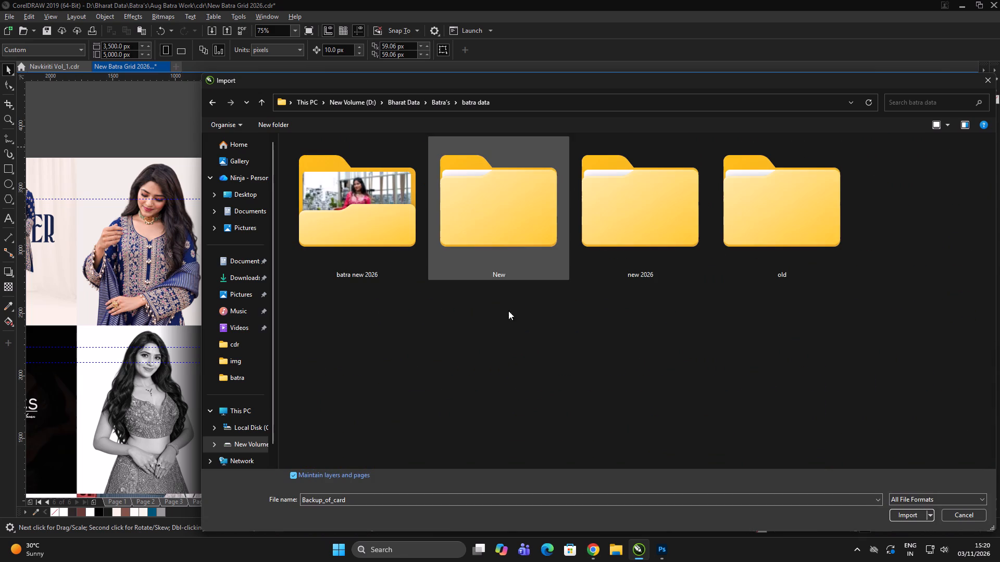
pyautogui.doubleClick(602, 348)
pyautogui.doubleClick(642, 251)
pyautogui.doubleClick(336, 161)
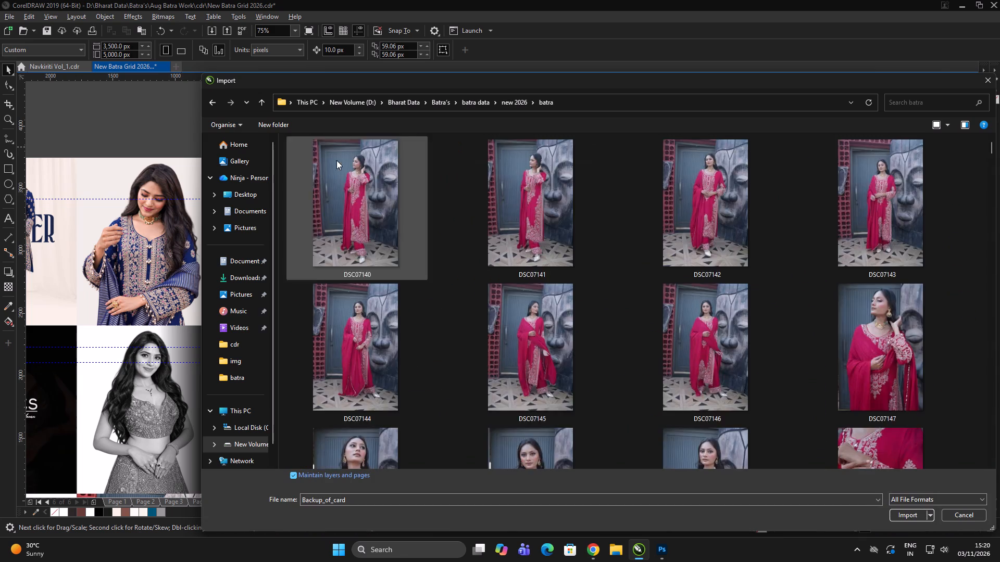
# Import photo DSC07142 and place it about 1189 × 1783 px between the page and the black rectangle.
pyautogui.scroll(-7, 615, 323)
pyautogui.scroll(10, 625, 328)
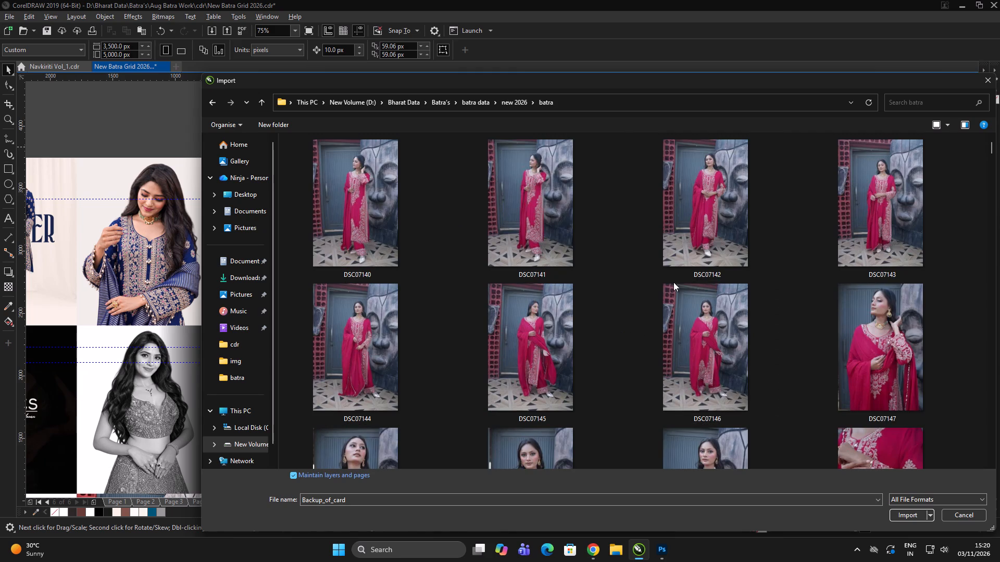
pyautogui.click(636, 67)
pyautogui.moveTo(627, 85); pyautogui.dragTo(410, 376)
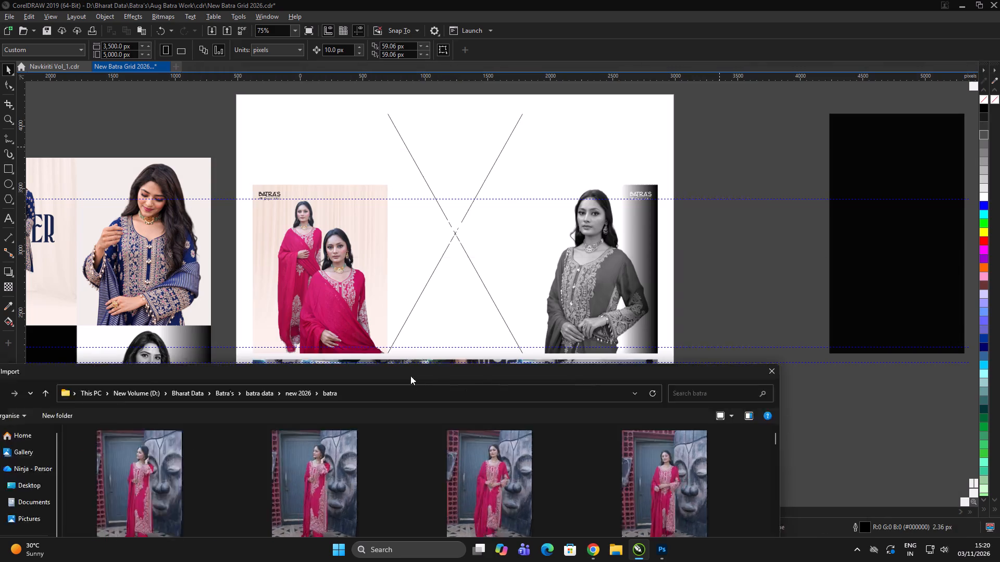
pyautogui.moveTo(410, 376); pyautogui.dragTo(571, 130)
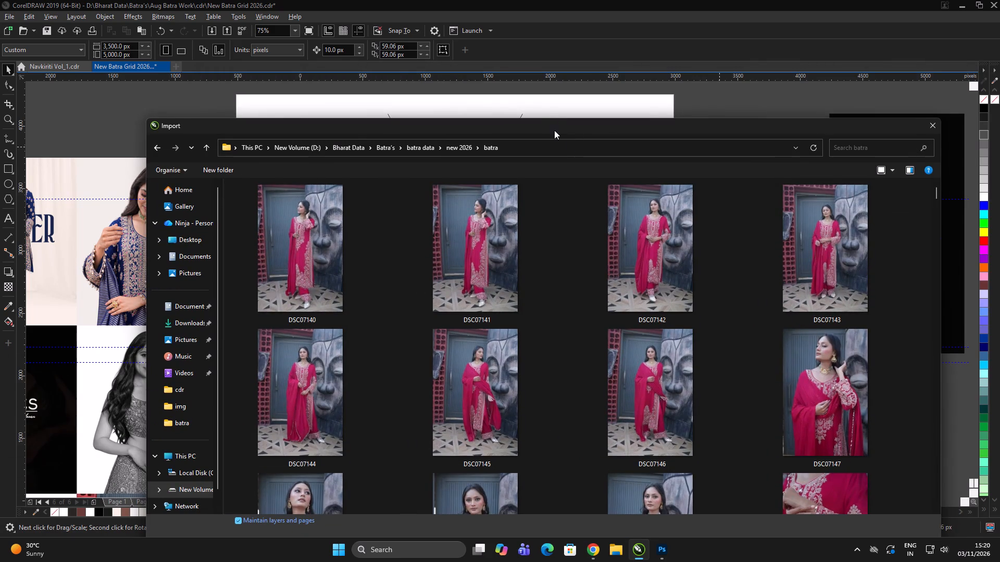
pyautogui.moveTo(555, 131); pyautogui.dragTo(617, 43)
pyautogui.click(720, 149)
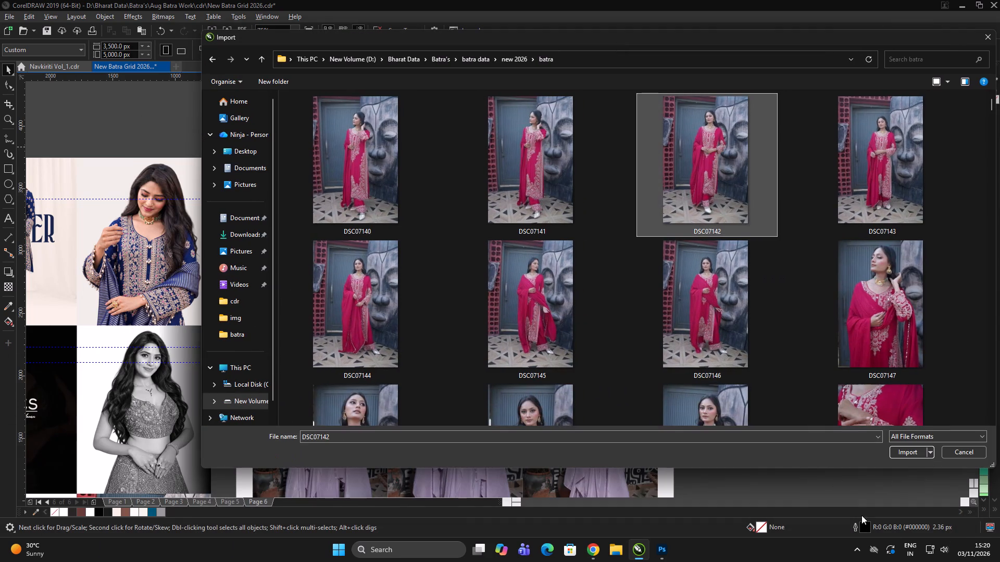
pyautogui.click(905, 446)
pyautogui.moveTo(666, 134); pyautogui.dragTo(816, 357)
pyautogui.doubleClick(819, 352)
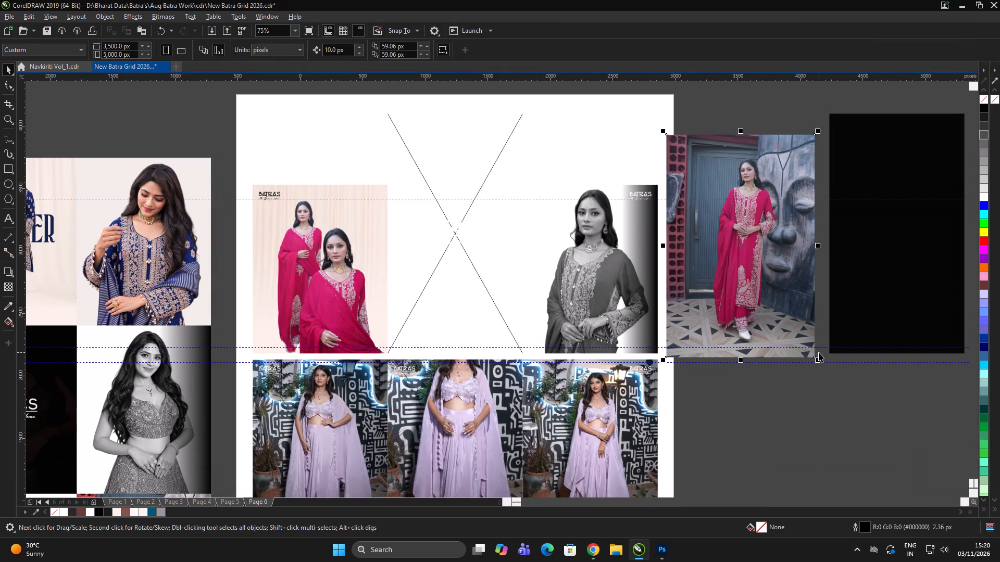
# Convert the imported photo to a 200 dpi RGB Color (24-bit) bitmap with anti-aliasing and transparent background.
pyautogui.click(764, 304)
pyautogui.scroll(2, 771, 265)
pyautogui.scroll(-3, 677, 280)
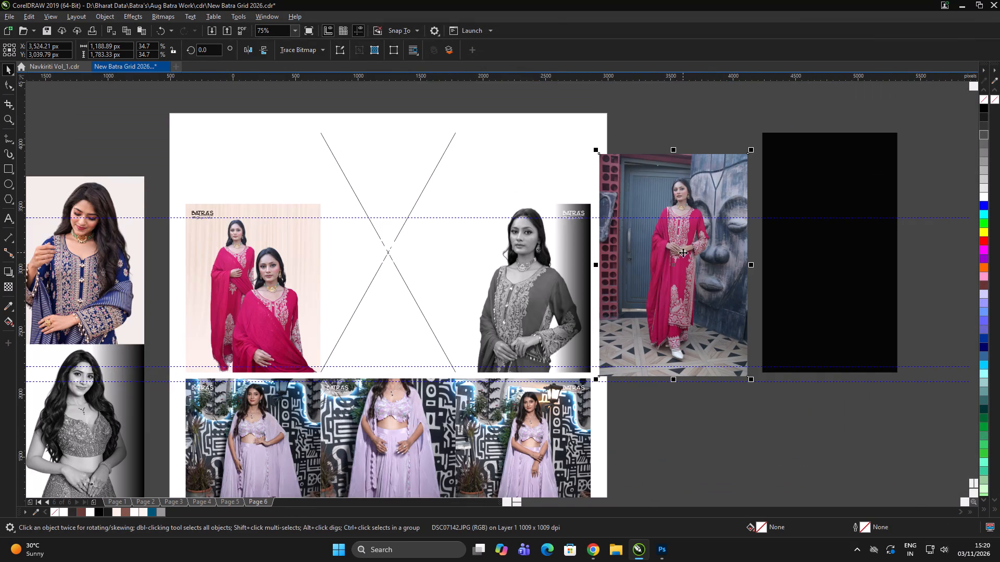
pyautogui.scroll(1, 698, 251)
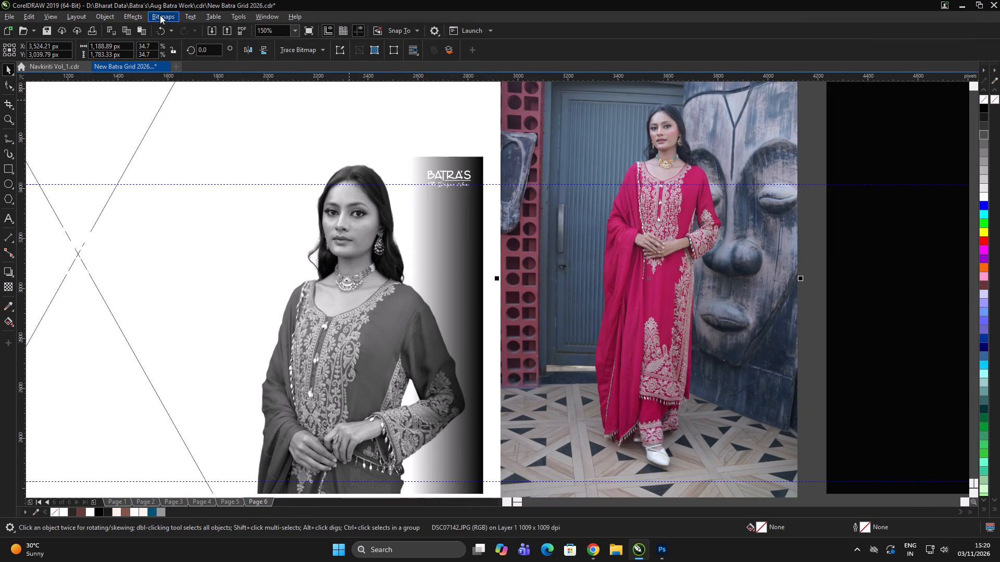
pyautogui.click(160, 15)
pyautogui.click(161, 25)
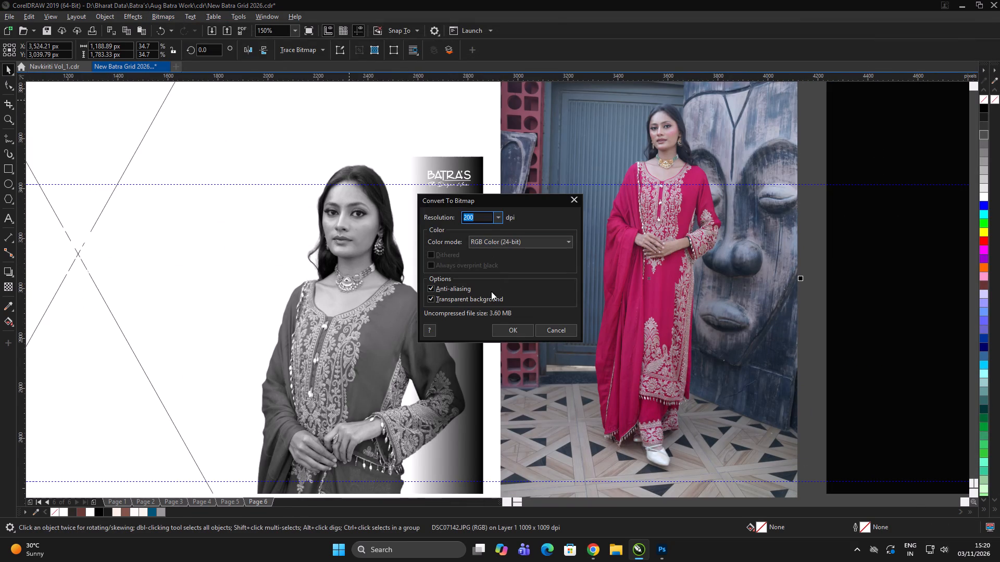
pyautogui.click(507, 336)
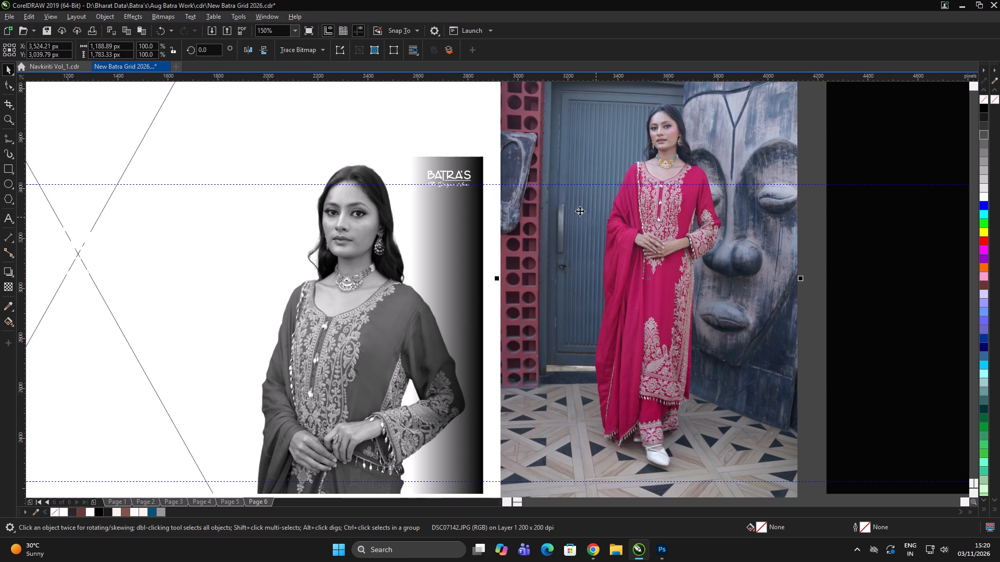
# Apply a Radial Blur with an amount of 3 to the imported photo.
pyautogui.click(130, 12)
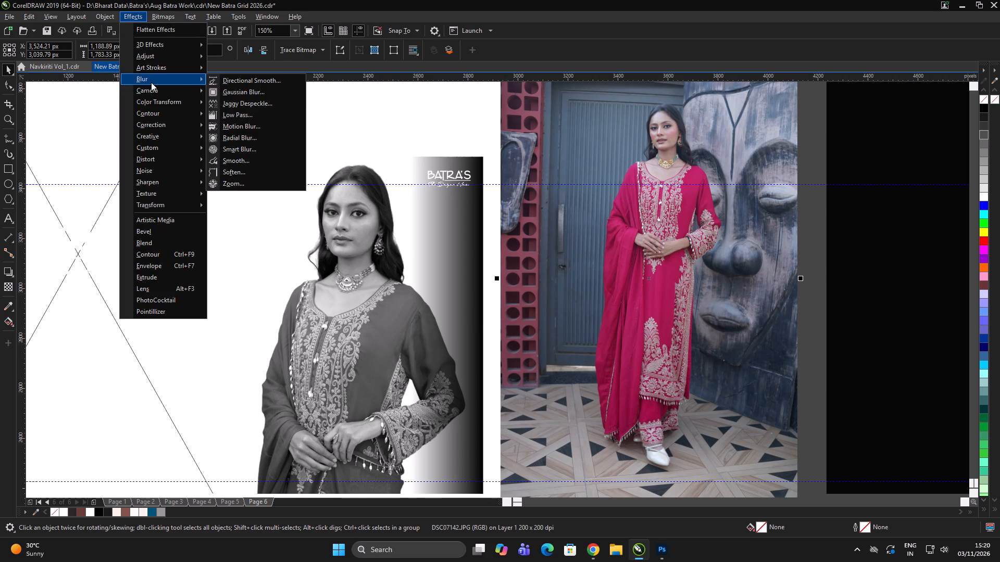
pyautogui.click(268, 135)
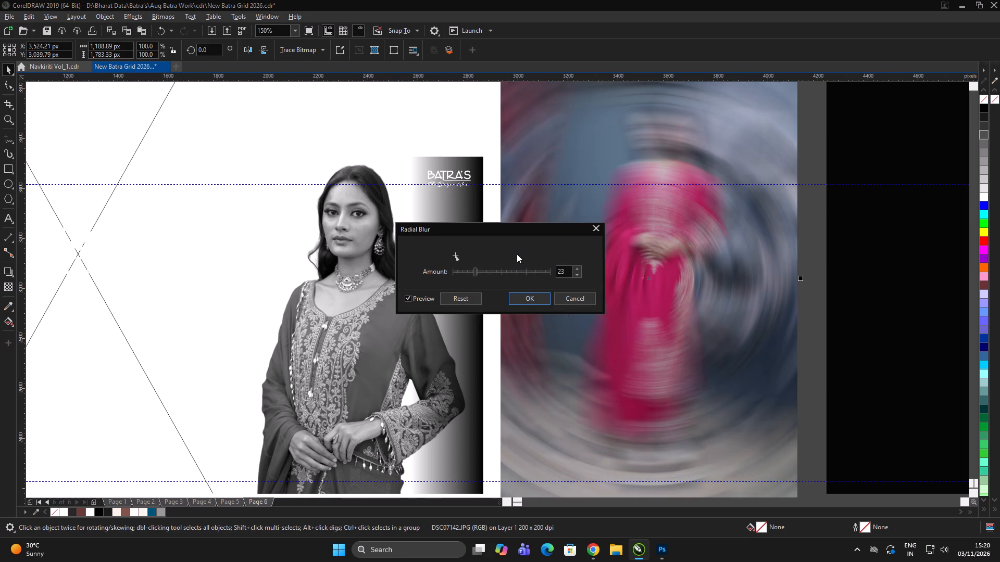
pyautogui.click(484, 271)
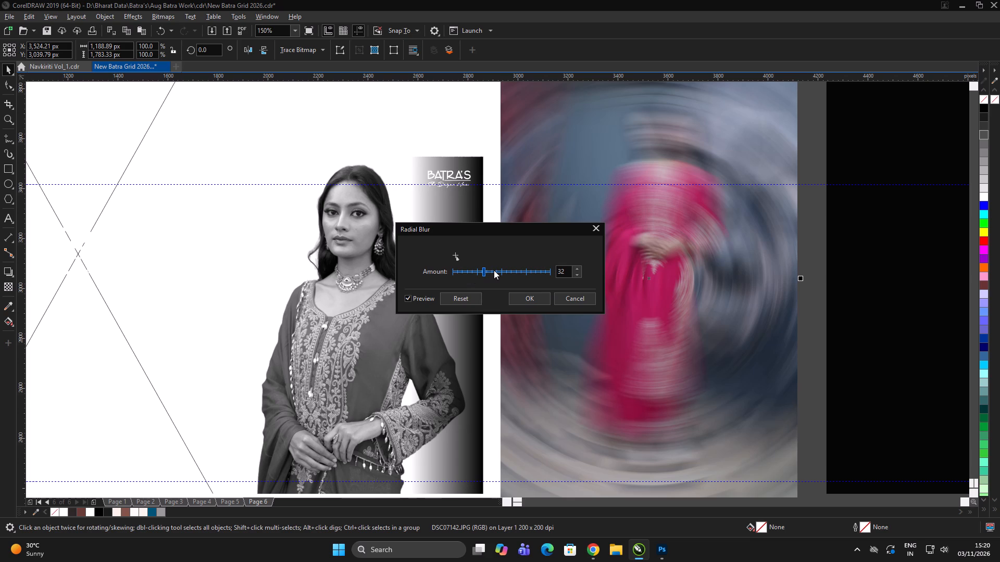
pyautogui.click(494, 270)
pyautogui.click(500, 270)
pyautogui.click(457, 271)
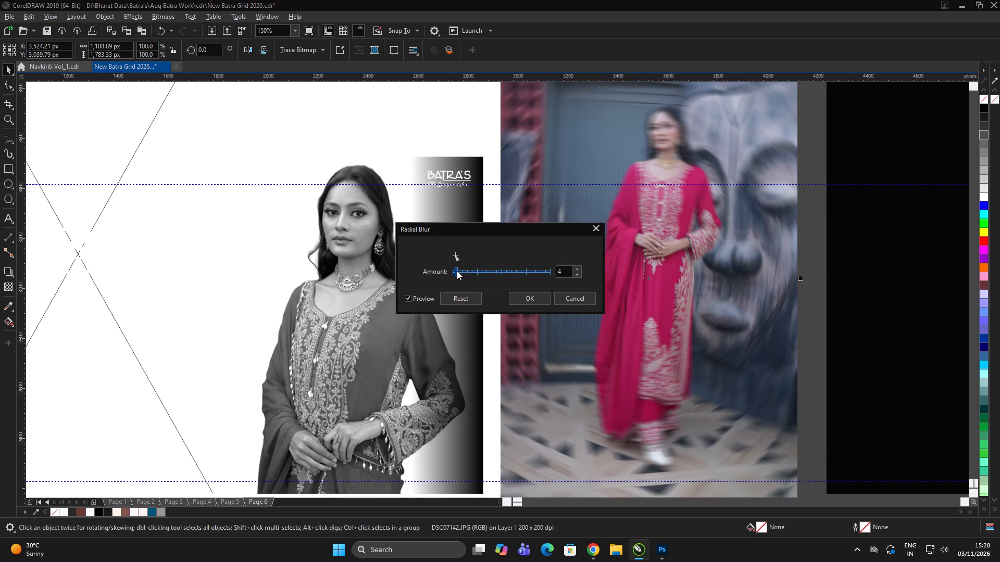
pyautogui.click(455, 272)
pyautogui.click(524, 297)
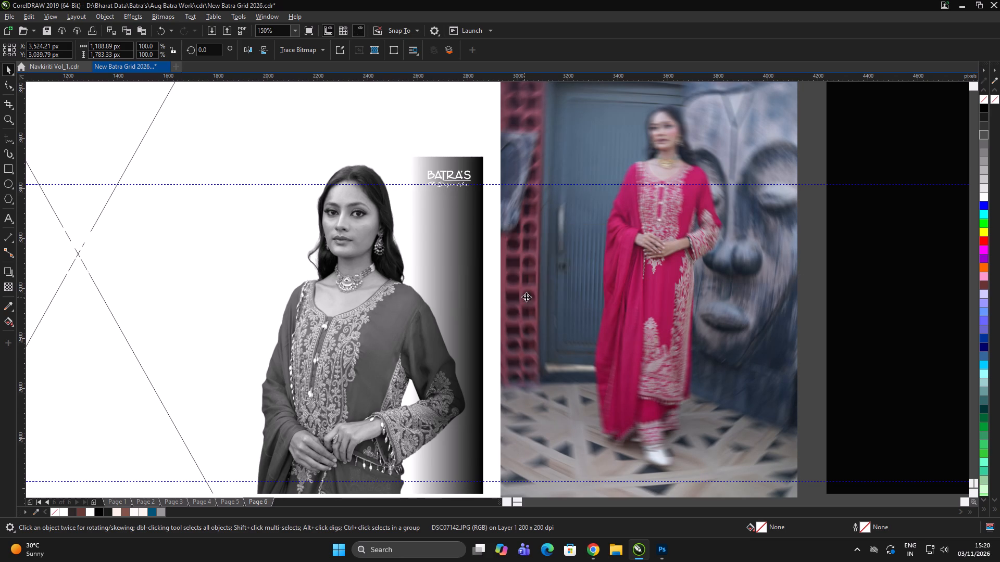
# PowerClip the blurred photo inside the empty frame in the middle of the grid's top row.
pyautogui.scroll(-2, 552, 242)
pyautogui.click(658, 387)
pyautogui.moveTo(655, 384); pyautogui.dragTo(649, 380)
pyautogui.click(597, 259)
pyautogui.rightClick(572, 242)
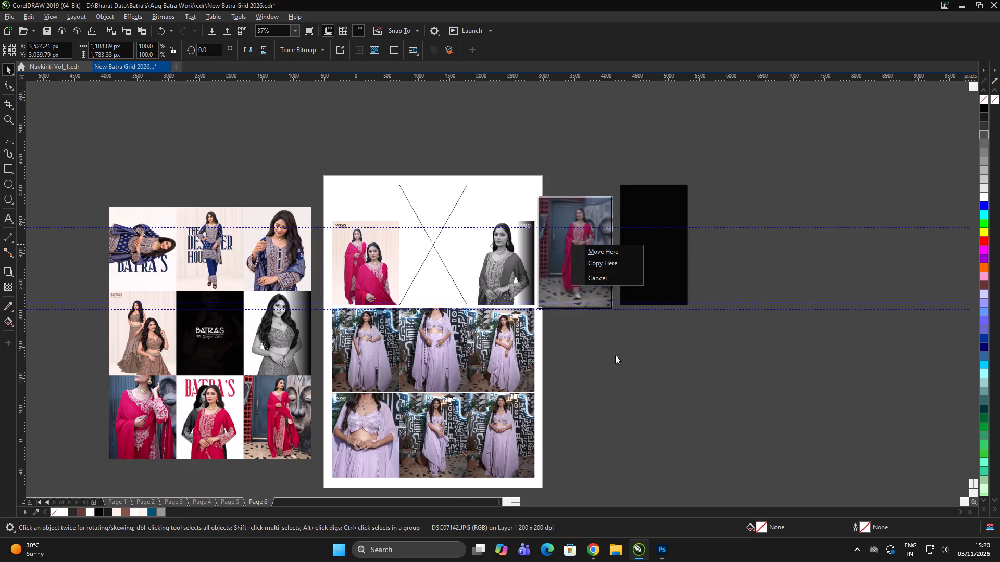
pyautogui.scroll(4, 585, 229)
pyautogui.scroll(-2, 593, 226)
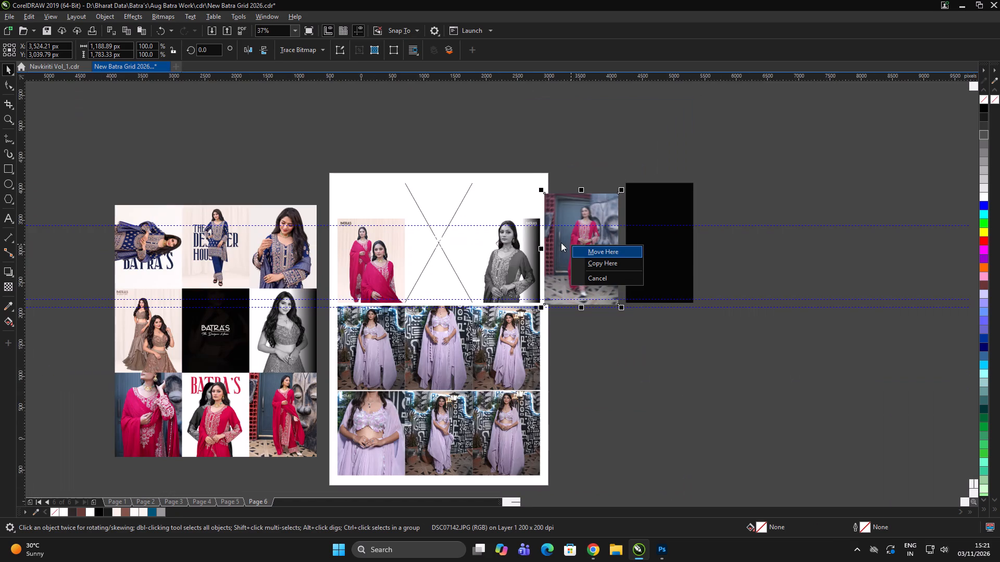
pyautogui.rightClick(561, 242)
pyautogui.click(611, 360)
pyautogui.click(572, 268)
pyautogui.rightClick(563, 258)
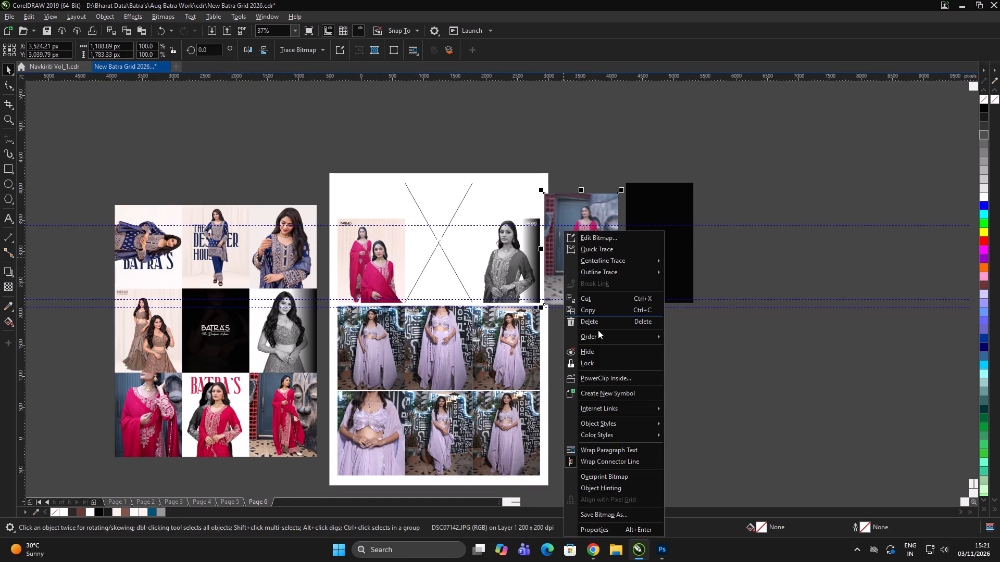
pyautogui.click(603, 379)
pyautogui.click(438, 197)
pyautogui.doubleClick(528, 130)
# Enlarge the blurred photo within its PowerClip frame to about 1446 × 2169 px so it covers the frame.
pyautogui.scroll(2, 476, 171)
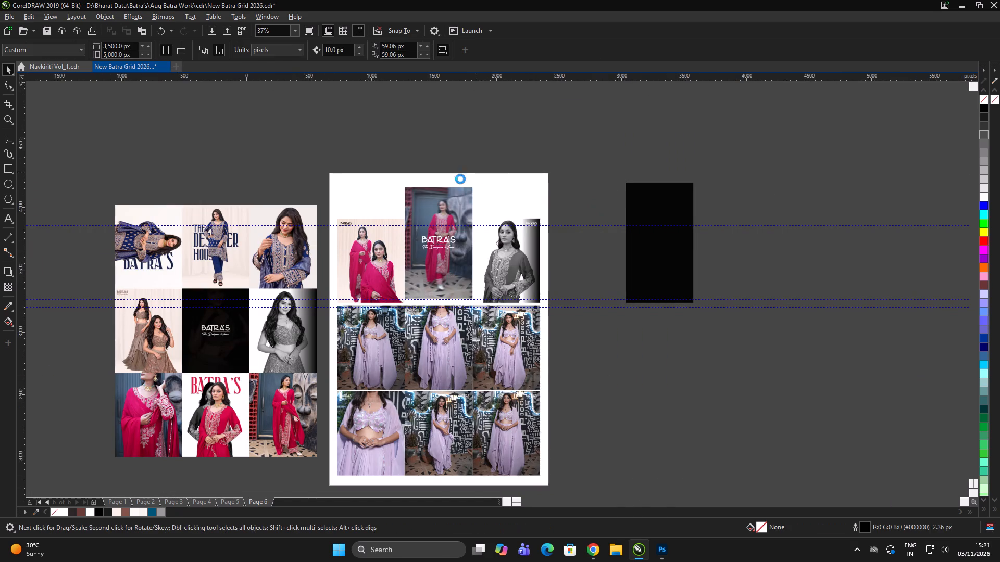
pyautogui.keyDown('alt'); pyautogui.click(436, 224); pyautogui.keyUp('alt')
pyautogui.scroll(-1, 456, 158)
pyautogui.click(547, 165)
pyautogui.keyDown('alt'); pyautogui.click(449, 205); pyautogui.keyUp('alt')
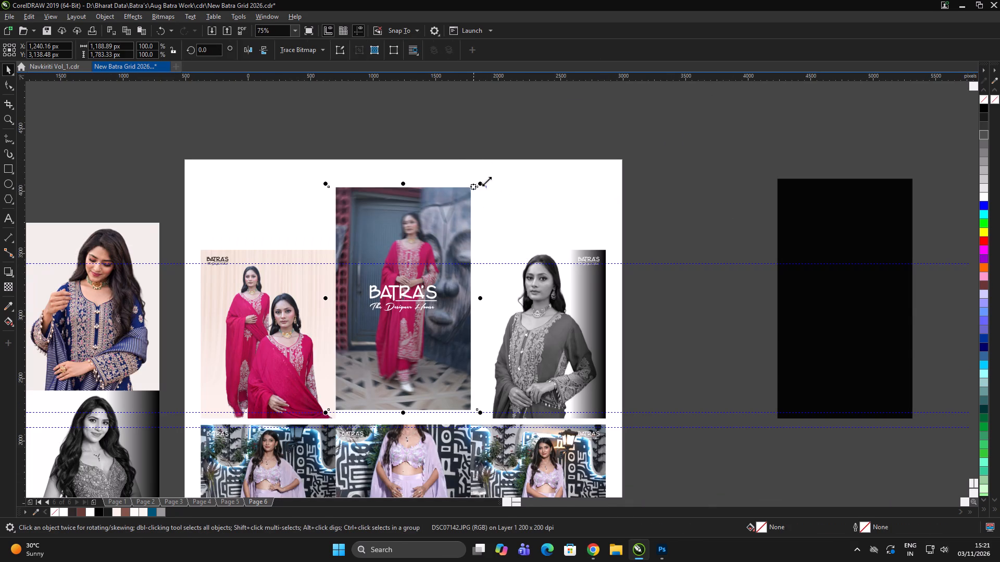
pyautogui.keyDown('shift'); pyautogui.moveTo(483, 182); pyautogui.dragTo(503, 158); pyautogui.keyUp('shift')
pyautogui.click(444, 219)
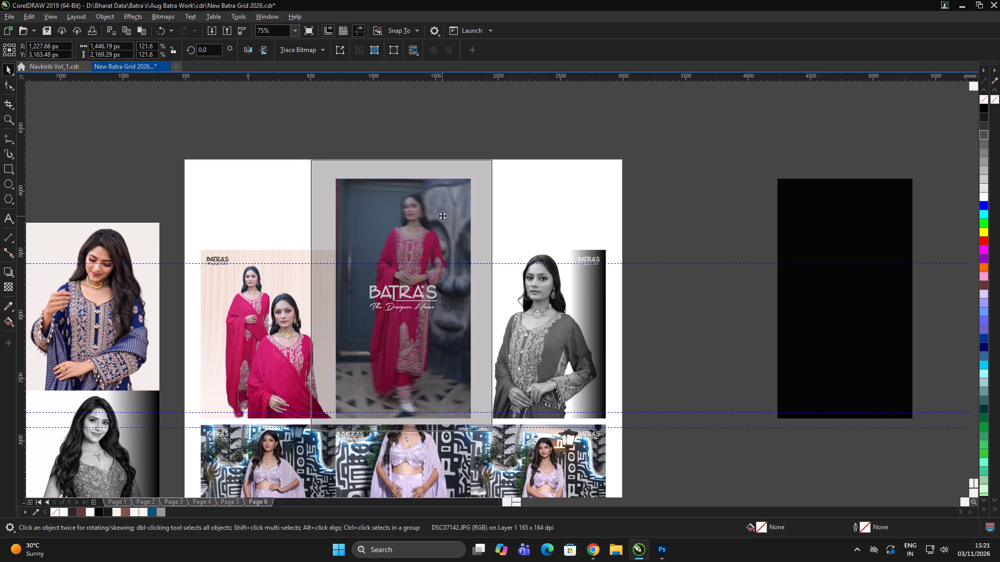
pyautogui.click(844, 137)
pyautogui.click(840, 138)
# Align the black rectangle's centre horizontally and vertically with the middle photo frame so it overlays the blurred photo.
pyautogui.click(823, 264)
pyautogui.keyDown('shift'); pyautogui.click(458, 205); pyautogui.keyUp('shift')
pyautogui.press('e')
pyautogui.press('c')
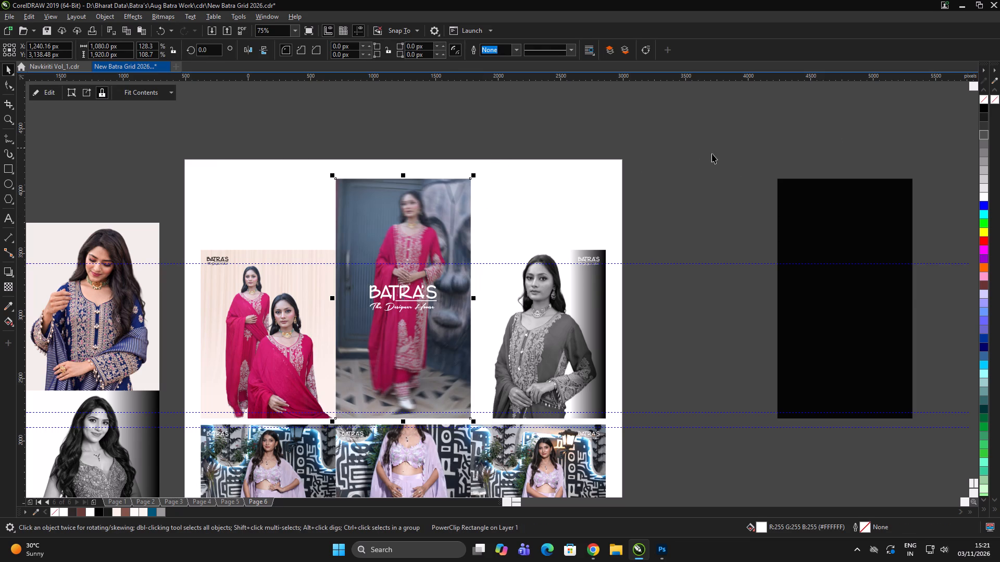
pyautogui.click(809, 180)
pyautogui.click(671, 116)
pyautogui.click(681, 126)
pyautogui.click(804, 209)
pyautogui.keyDown('shift'); pyautogui.click(413, 201); pyautogui.keyUp('shift')
pyautogui.press('e')
pyautogui.press('c')
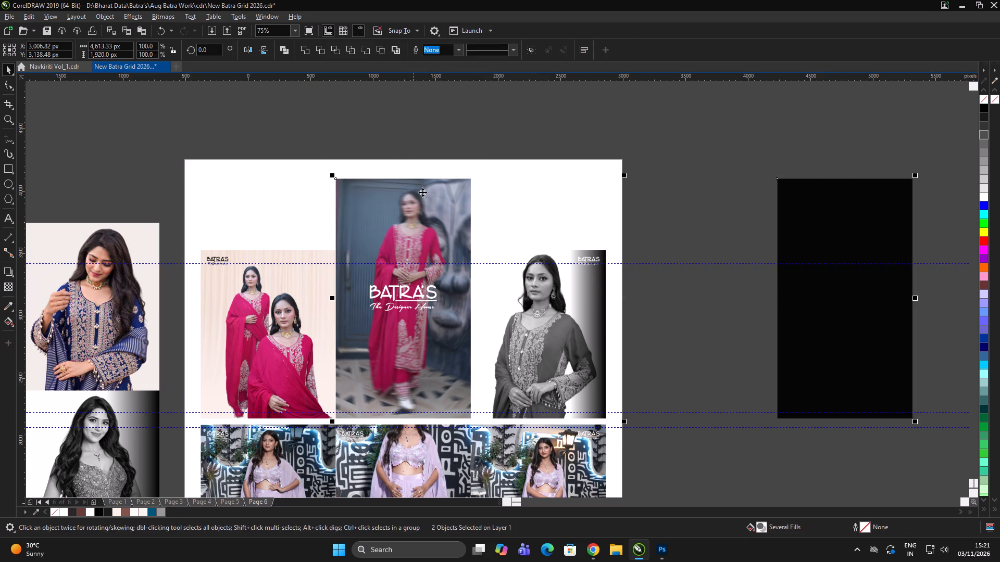
pyautogui.doubleClick(534, 124)
# Shift the black overlay sideways to about X 853 px and remove the outlines from the middle photo frame and the overlay.
pyautogui.scroll(2, 420, 215)
pyautogui.scroll(-1, 432, 200)
pyautogui.click(434, 196)
pyautogui.moveTo(452, 189); pyautogui.dragTo(418, 187)
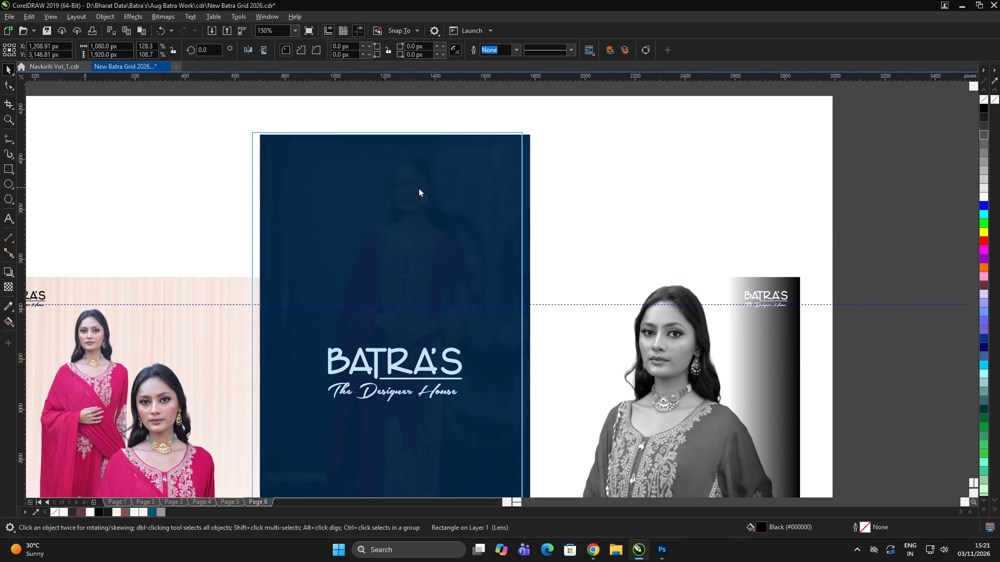
pyautogui.moveTo(418, 187); pyautogui.dragTo(355, 187)
pyautogui.click(457, 187)
pyautogui.rightClick(981, 97)
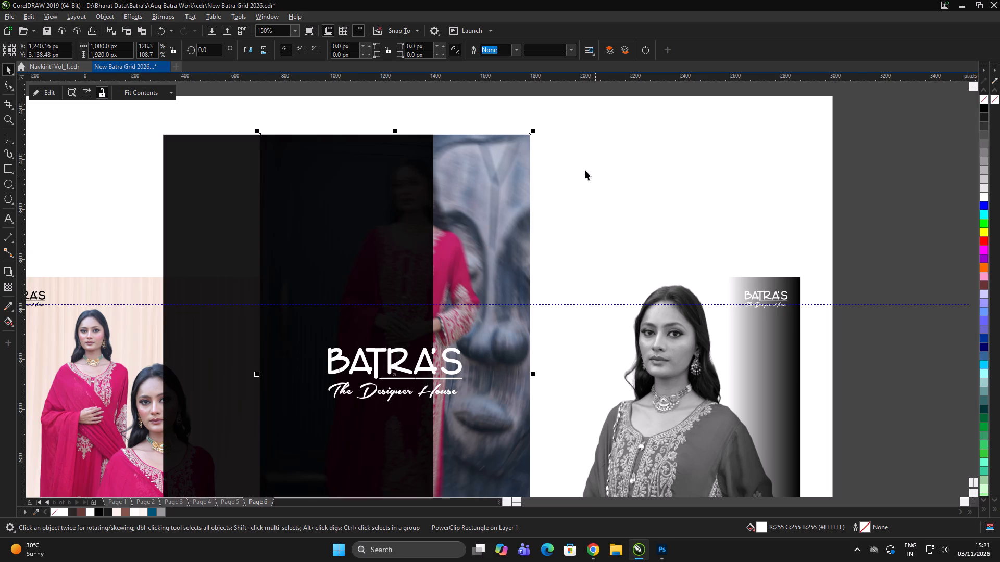
pyautogui.click(592, 157)
pyautogui.click(308, 216)
pyautogui.click(633, 208)
pyautogui.click(330, 187)
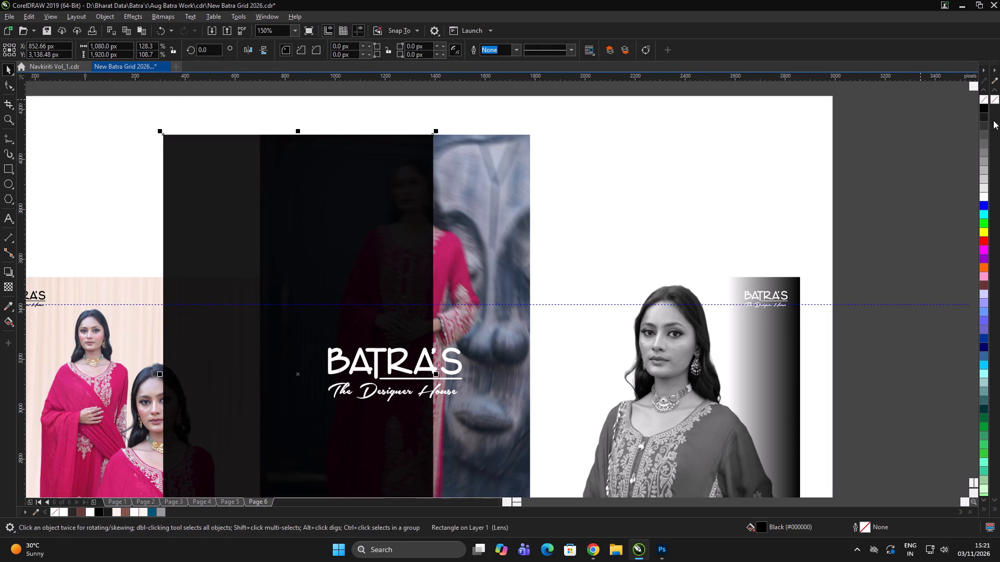
pyautogui.rightClick(988, 95)
pyautogui.click(666, 135)
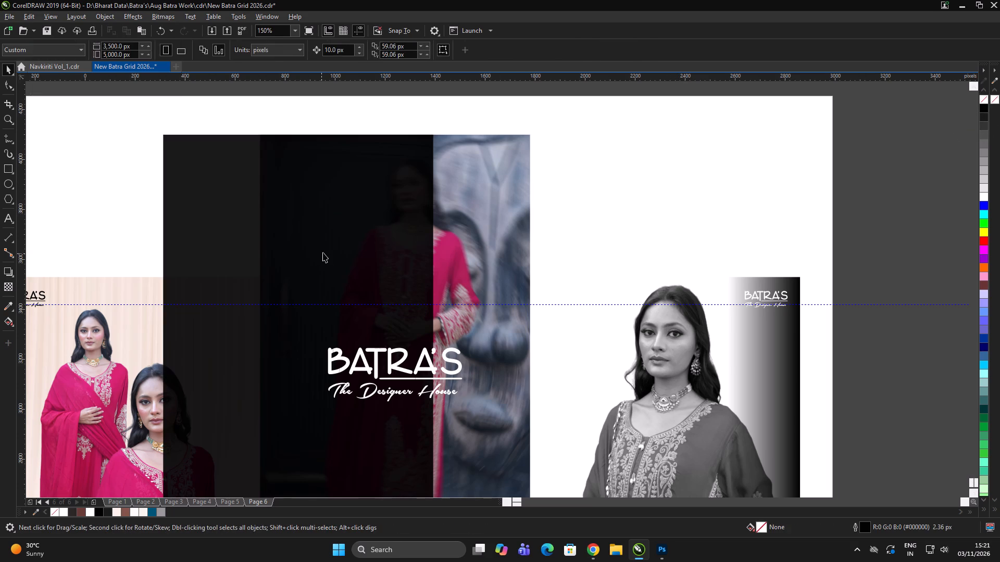
# Realign the black overlay's centre horizontally and vertically with the middle photo frame.
pyautogui.click(322, 253)
pyautogui.keyDown('shift'); pyautogui.click(450, 212); pyautogui.keyUp('shift')
pyautogui.press('e')
pyautogui.press('c')
pyautogui.scroll(-2, 470, 184)
pyautogui.doubleClick(540, 167)
pyautogui.click(545, 164)
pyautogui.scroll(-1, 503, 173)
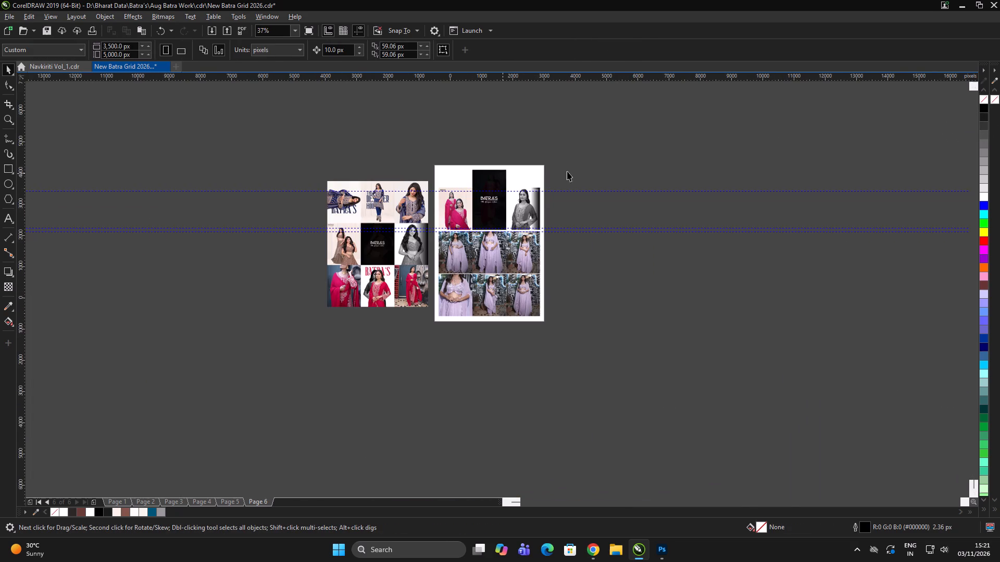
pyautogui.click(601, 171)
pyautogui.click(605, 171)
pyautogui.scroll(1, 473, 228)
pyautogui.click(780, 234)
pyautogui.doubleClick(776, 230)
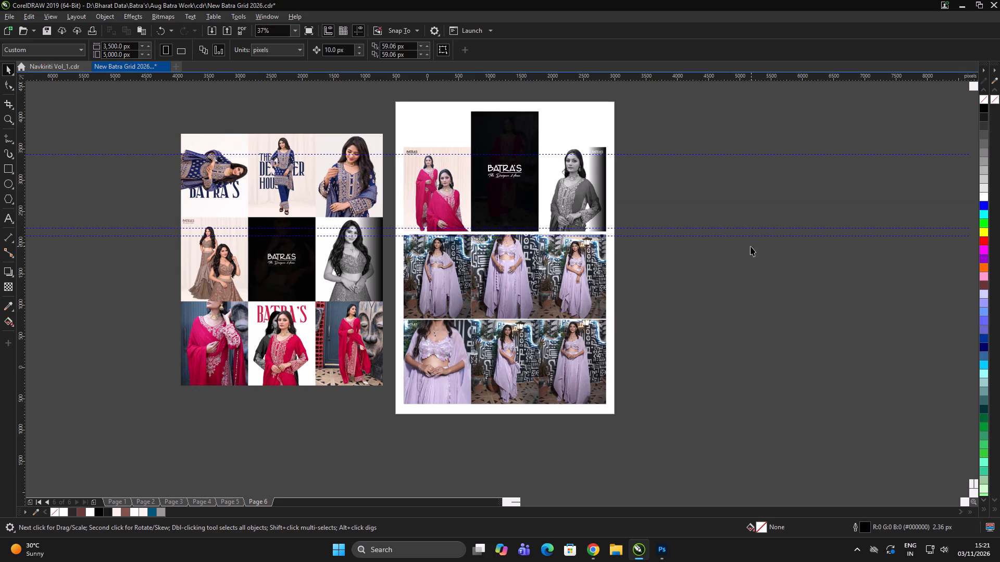
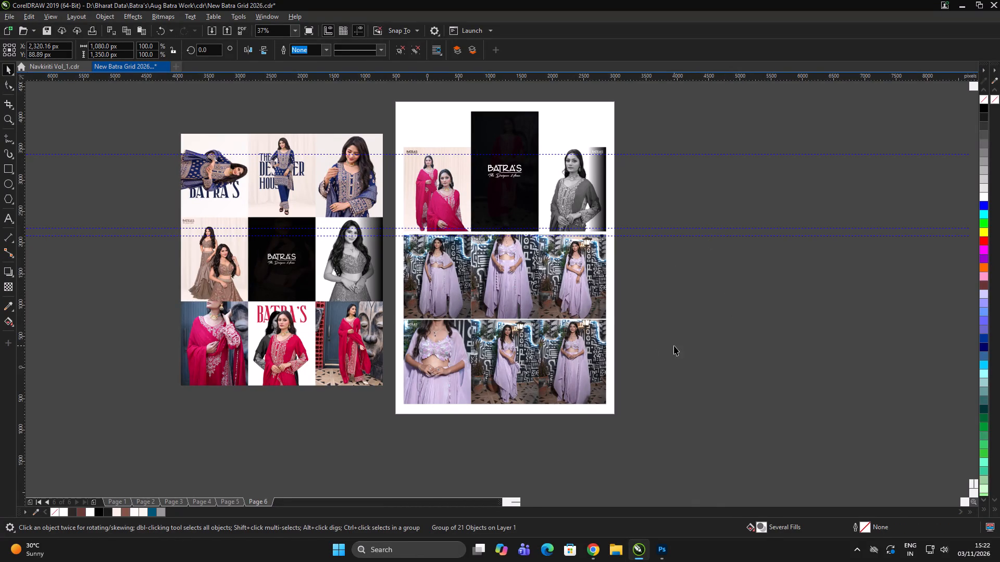
# Ungroup the tile objects in the two lower rows of the page's grid.
pyautogui.click(679, 345)
pyautogui.moveTo(721, 439); pyautogui.dragTo(375, 233)
pyautogui.hotkey('ctrl', 'u')
pyautogui.keyDown('ctrl'); pyautogui.doubleClick(737, 305); pyautogui.keyUp('ctrl')
pyautogui.click(746, 305)
# Shift the finished reference grid image sideways slightly, keeping it just beside the page.
pyautogui.click(298, 291)
pyautogui.moveTo(344, 280); pyautogui.dragTo(332, 279)
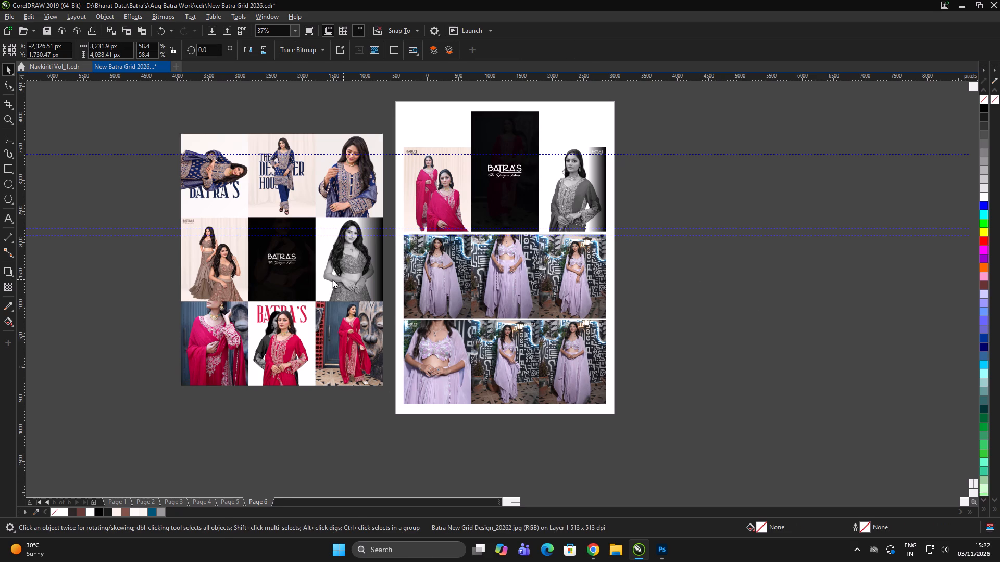
pyautogui.moveTo(332, 279); pyautogui.dragTo(310, 279)
pyautogui.click(772, 312)
pyautogui.moveTo(772, 312); pyautogui.dragTo(760, 312)
pyautogui.moveTo(321, 300); pyautogui.dragTo(352, 299)
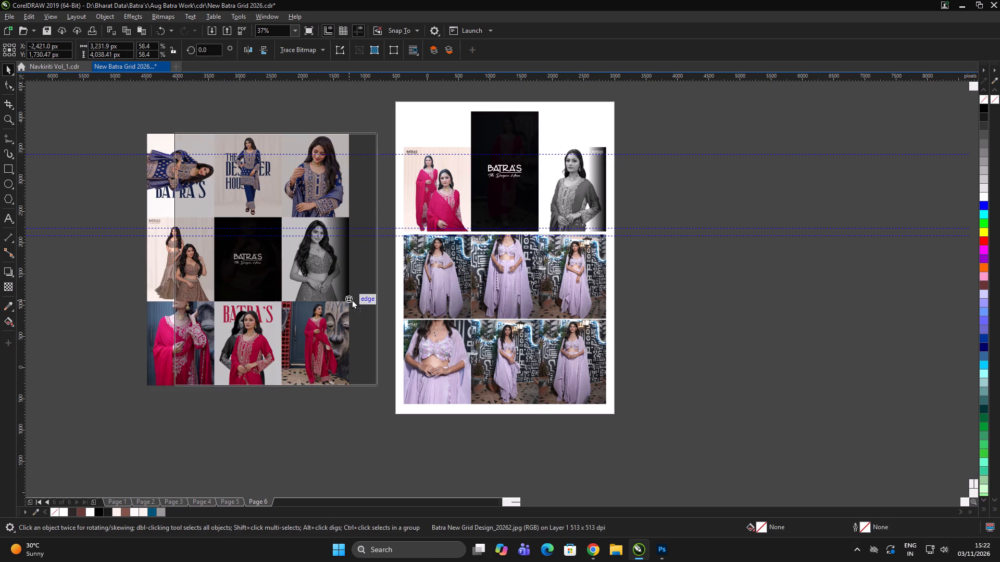
pyautogui.moveTo(352, 299); pyautogui.dragTo(357, 299)
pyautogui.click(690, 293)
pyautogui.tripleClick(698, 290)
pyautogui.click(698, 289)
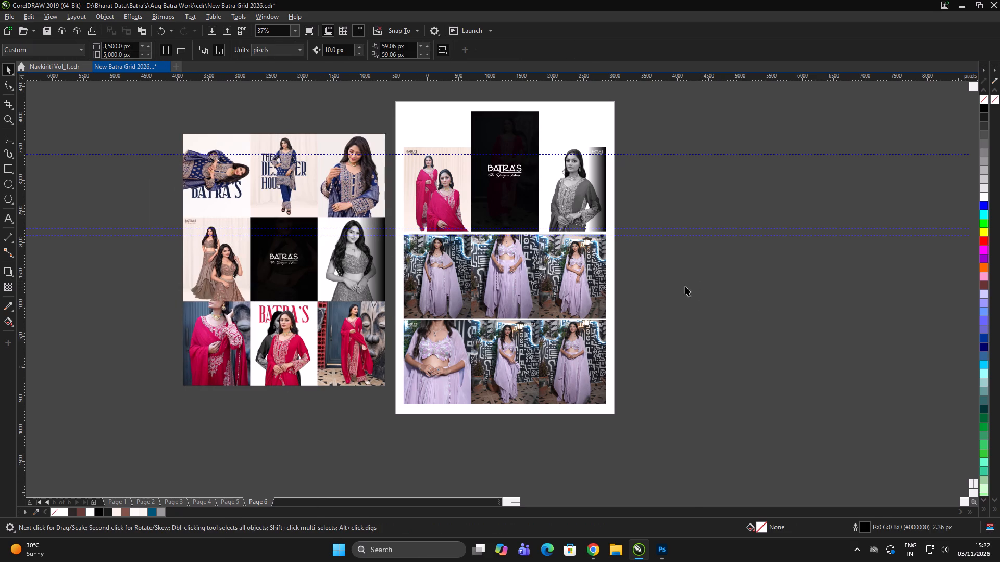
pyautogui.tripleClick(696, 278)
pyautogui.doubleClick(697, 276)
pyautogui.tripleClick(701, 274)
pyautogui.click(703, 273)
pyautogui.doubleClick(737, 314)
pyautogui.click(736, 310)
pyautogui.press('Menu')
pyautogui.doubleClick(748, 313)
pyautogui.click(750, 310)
# Import DSC07147 and place it beside the page at about 806 × 1208 px.
pyautogui.hotkey('ctrl', 'i')
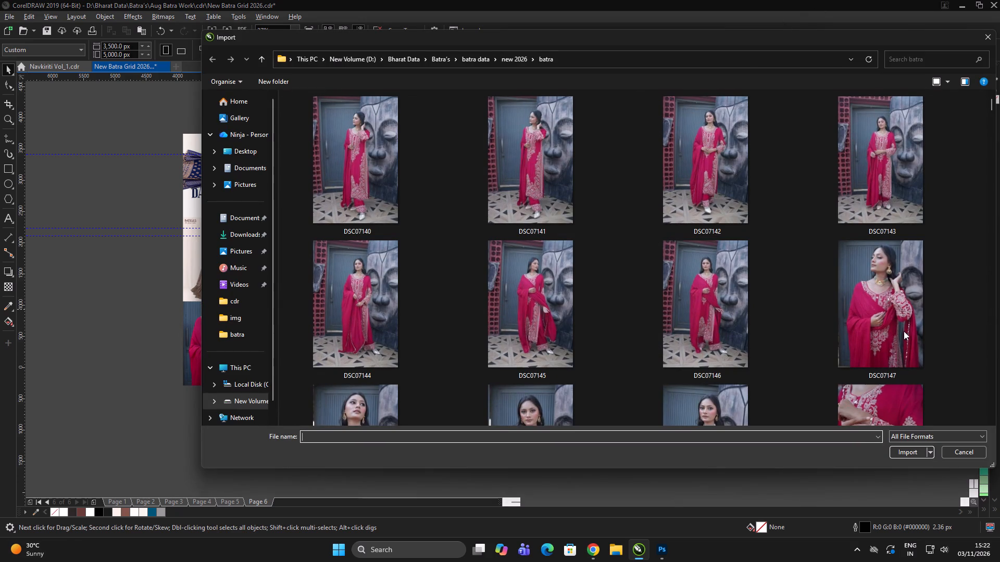
pyautogui.click(899, 315)
pyautogui.click(894, 450)
pyautogui.moveTo(652, 242); pyautogui.dragTo(657, 243)
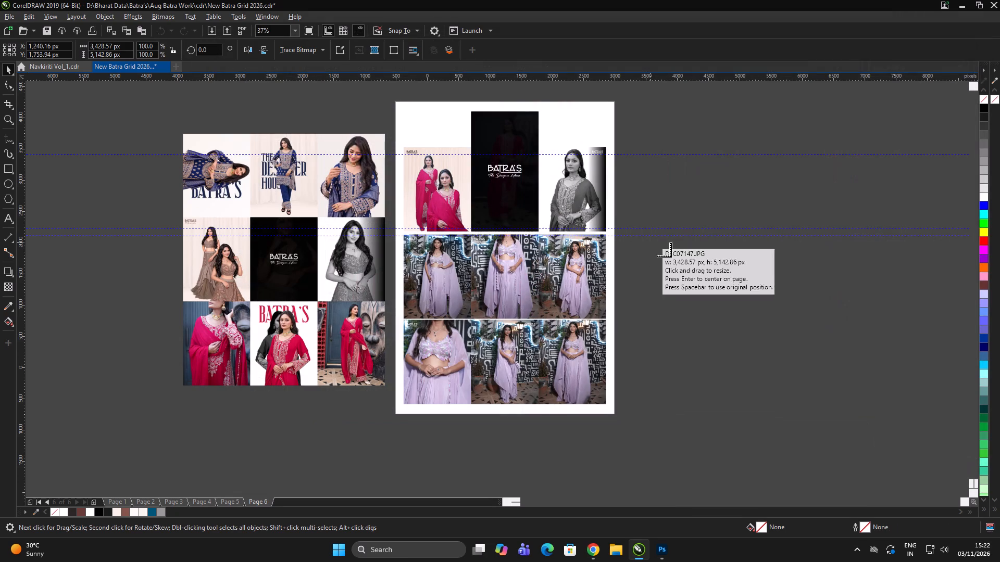
pyautogui.moveTo(657, 243); pyautogui.dragTo(735, 318)
pyautogui.scroll(1, 671, 289)
pyautogui.doubleClick(795, 288)
pyautogui.scroll(-1, 715, 252)
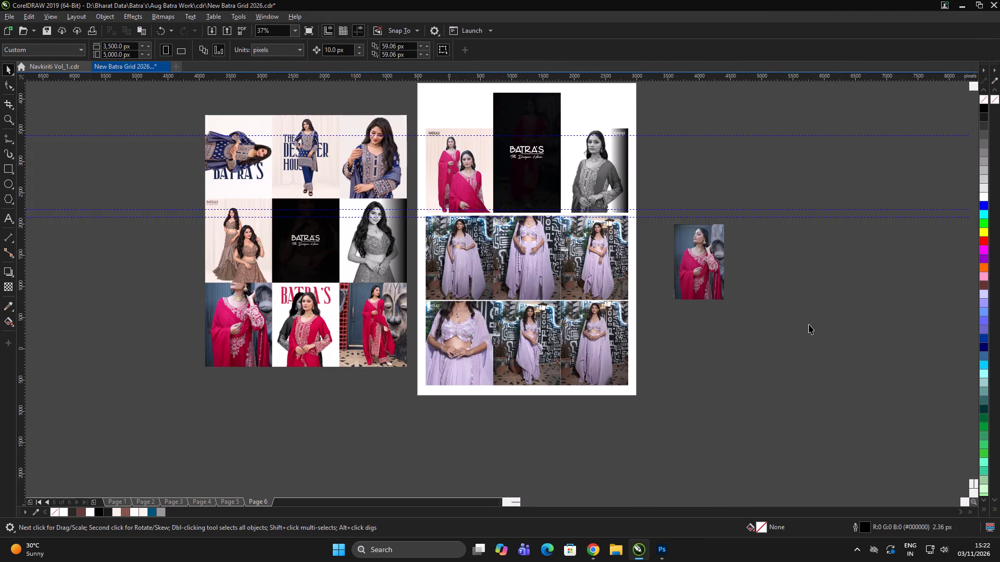
pyautogui.click(830, 327)
pyautogui.click(834, 326)
# Move the imported red-outfit photo next to the bottom-left tile, to about X 1095, Y -824 px.
pyautogui.scroll(1, 648, 266)
pyautogui.click(590, 267)
pyautogui.click(810, 369)
pyautogui.scroll(-1, 772, 259)
pyautogui.moveTo(773, 257); pyautogui.dragTo(592, 395)
pyautogui.scroll(1, 561, 308)
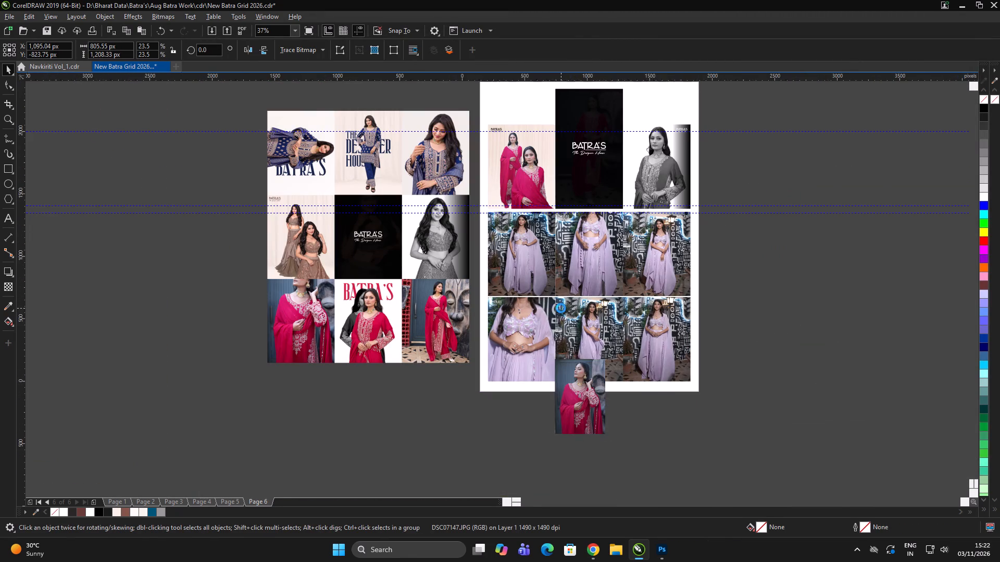
# Ungroup the bottom-left tile, then extract its lavender photo from the PowerClip frame and delete it.
pyautogui.click(515, 372)
pyautogui.hotkey('ctrl', 'u')
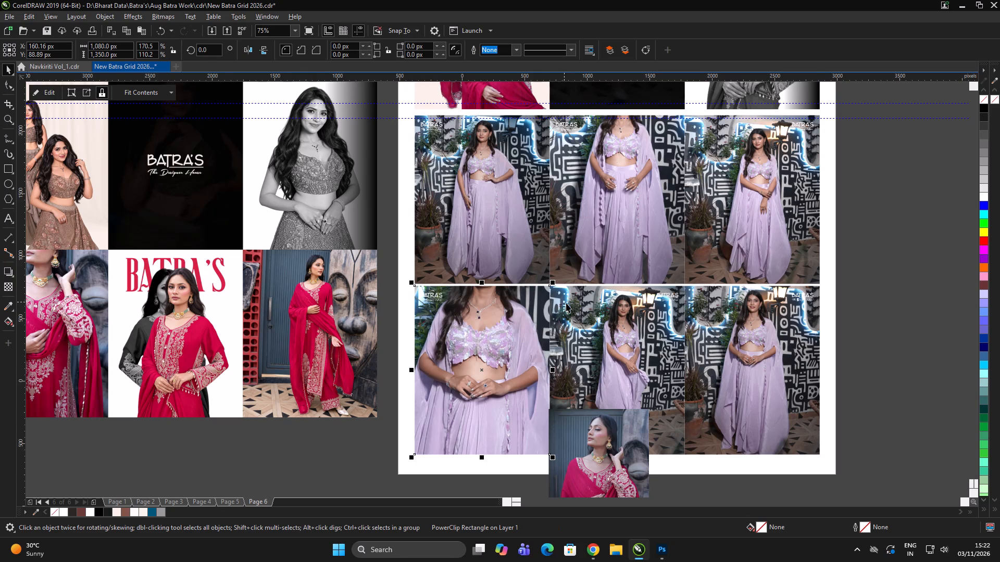
pyautogui.scroll(-2, 600, 320)
pyautogui.click(579, 406)
pyautogui.moveTo(578, 401); pyautogui.dragTo(579, 396)
pyautogui.scroll(3, 571, 348)
pyautogui.click(560, 312)
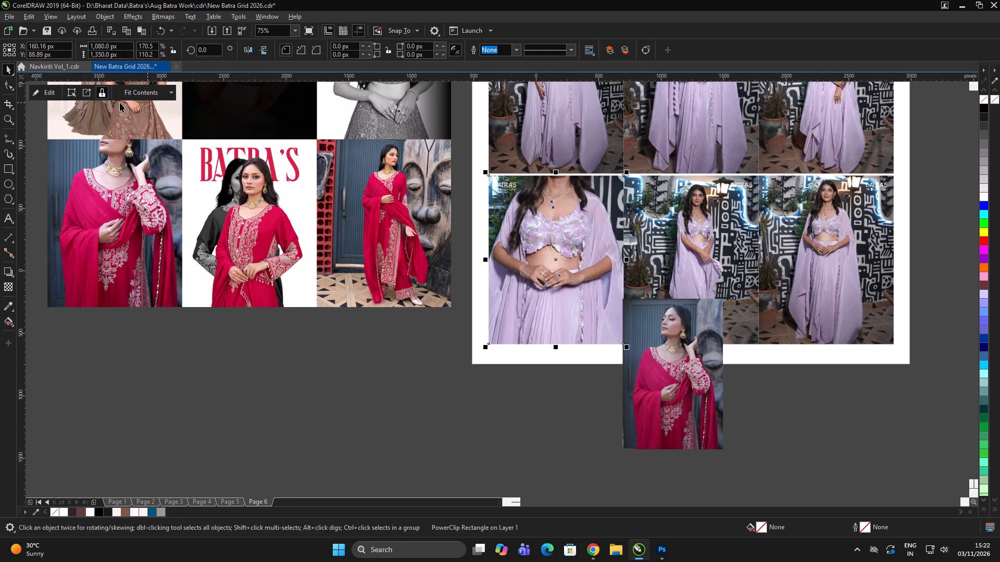
pyautogui.click(89, 93)
pyautogui.press('Delete')
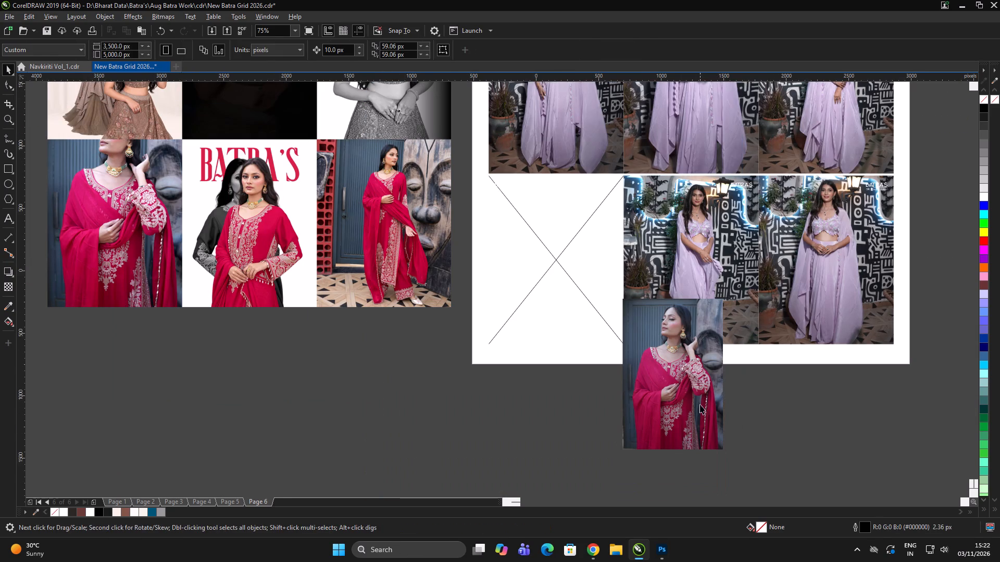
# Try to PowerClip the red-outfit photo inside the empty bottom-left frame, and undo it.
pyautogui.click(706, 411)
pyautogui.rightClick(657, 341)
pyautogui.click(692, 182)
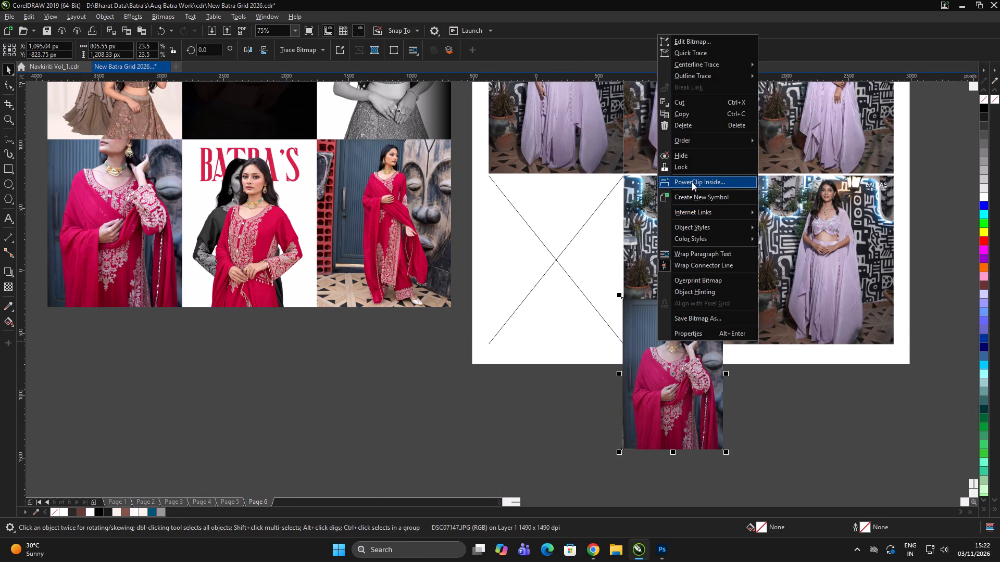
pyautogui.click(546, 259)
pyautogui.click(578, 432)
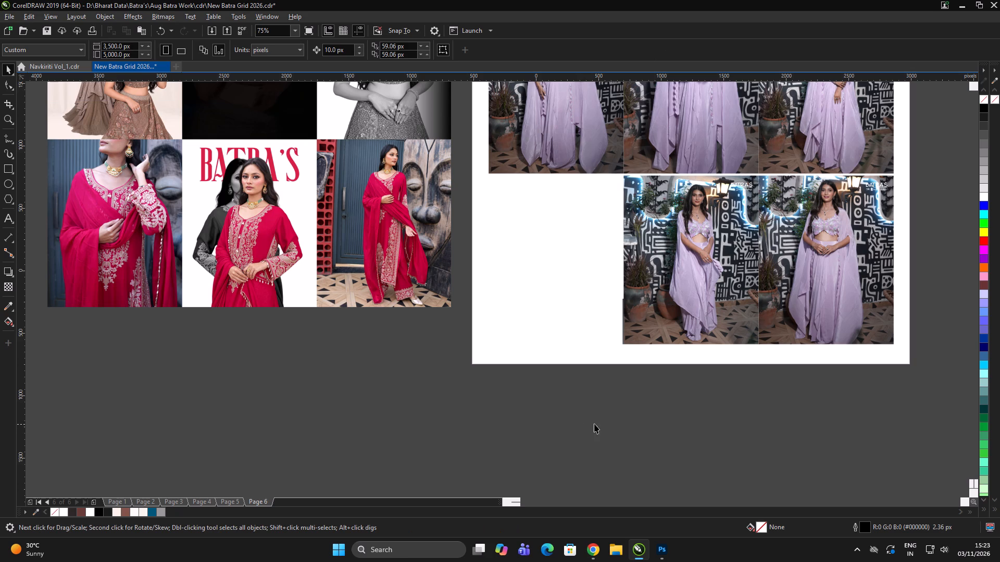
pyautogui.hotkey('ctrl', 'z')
# PowerClip the DSC07147 photo inside the empty bottom-left frame.
pyautogui.click(659, 435)
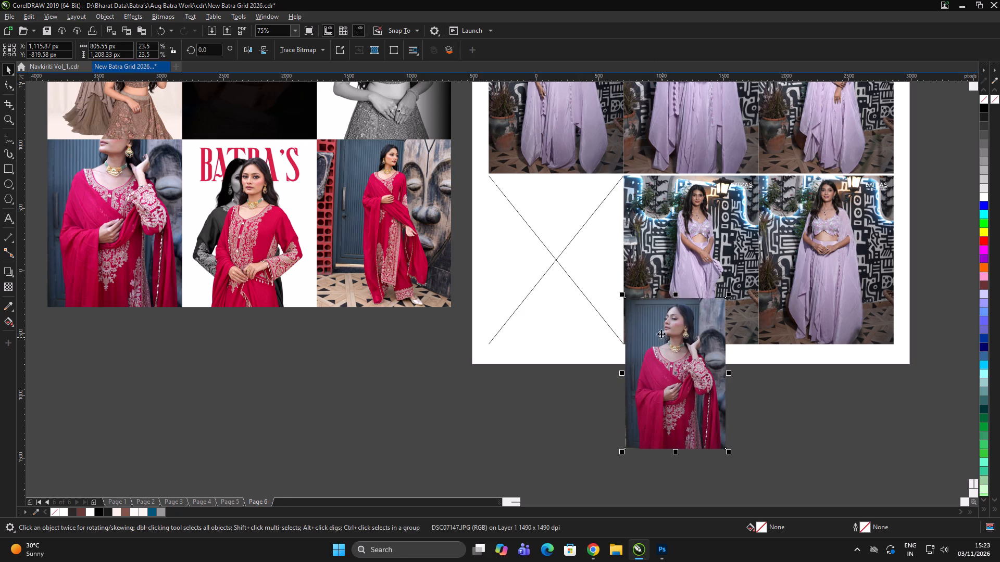
pyautogui.rightClick(660, 329)
pyautogui.rightClick(664, 351)
pyautogui.rightClick(643, 352)
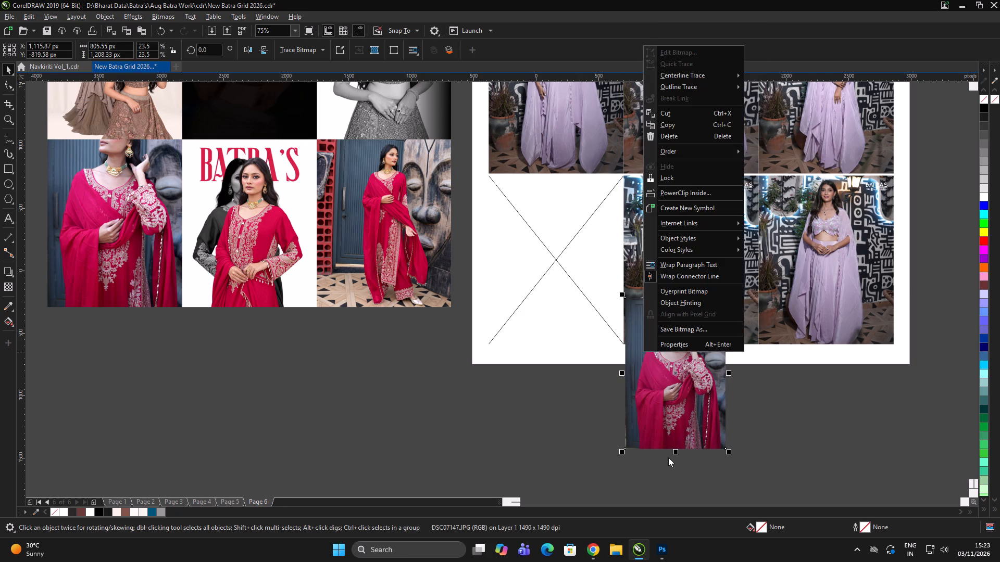
pyautogui.click(685, 196)
pyautogui.click(545, 251)
pyautogui.doubleClick(541, 451)
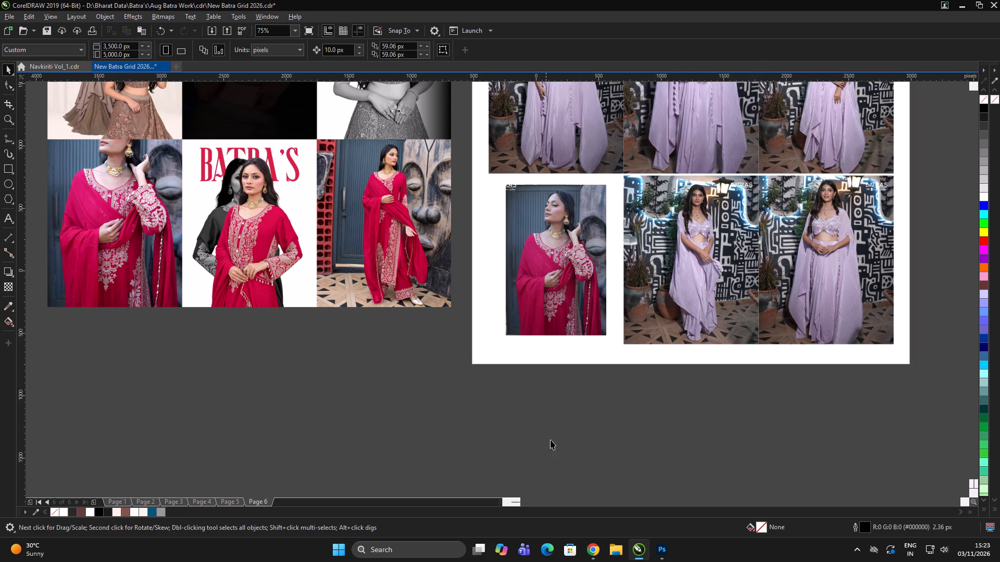
# Enlarge the photo within the bottom-left frame to about 1281 × 1921 px so it covers the frame.
pyautogui.keyDown('alt'); pyautogui.click(570, 291); pyautogui.keyUp('alt')
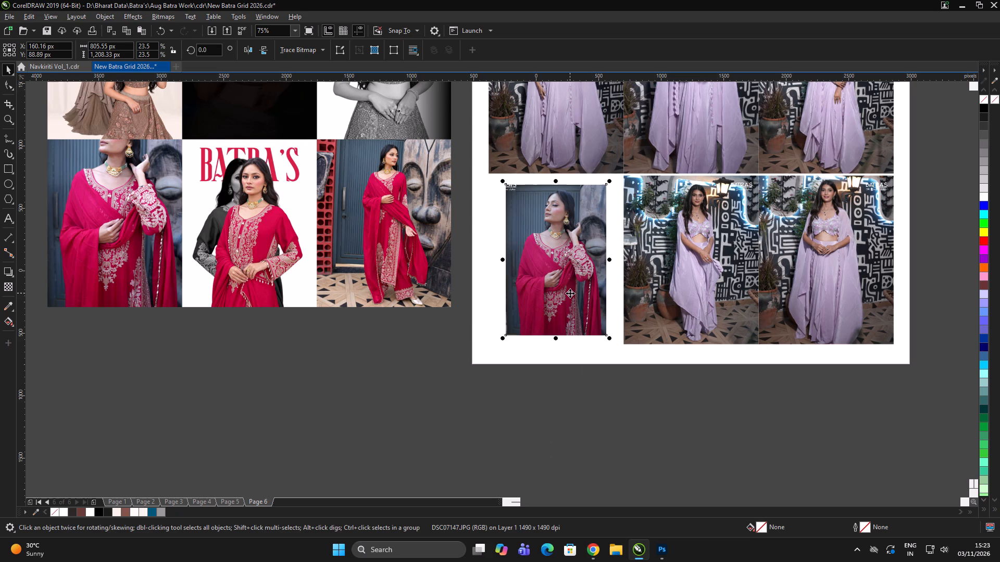
pyautogui.click(632, 438)
pyautogui.keyDown('alt'); pyautogui.click(572, 276); pyautogui.keyUp('alt')
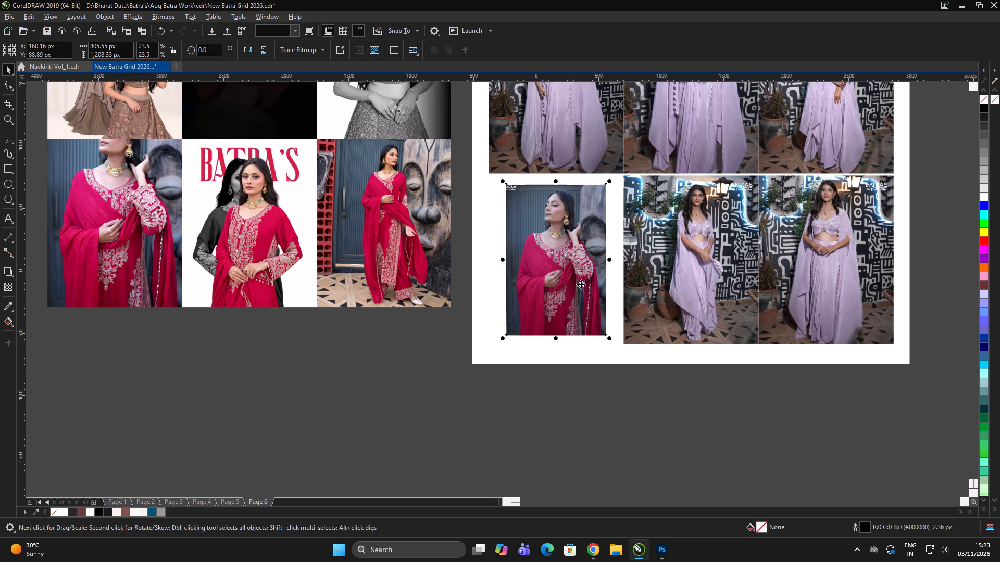
pyautogui.keyDown('shift'); pyautogui.moveTo(612, 340); pyautogui.dragTo(642, 389); pyautogui.keyUp('shift')
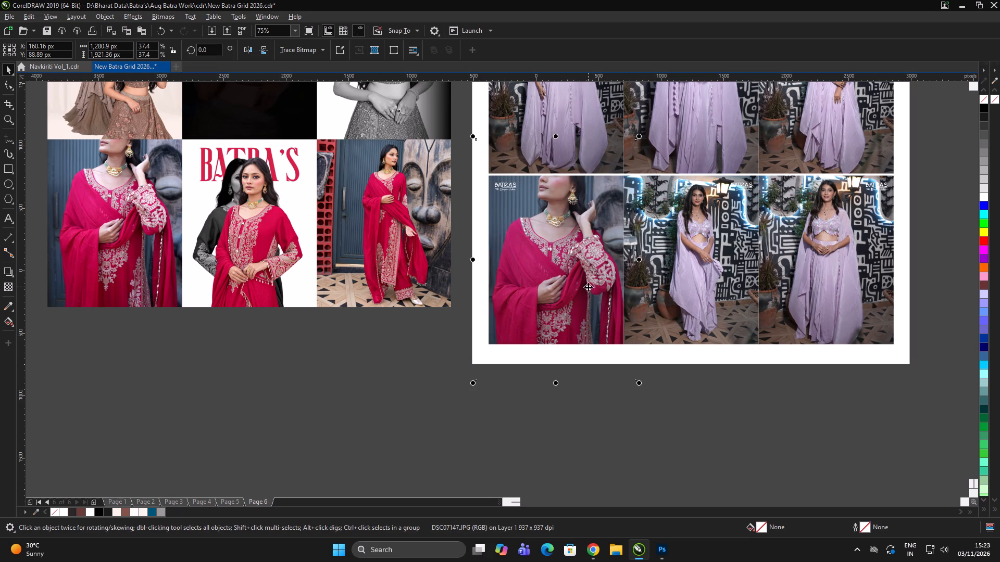
# Shift the enlarged photo sideways within the bottom-left frame to adjust how the model is cropped.
pyautogui.scroll(2, 620, 308)
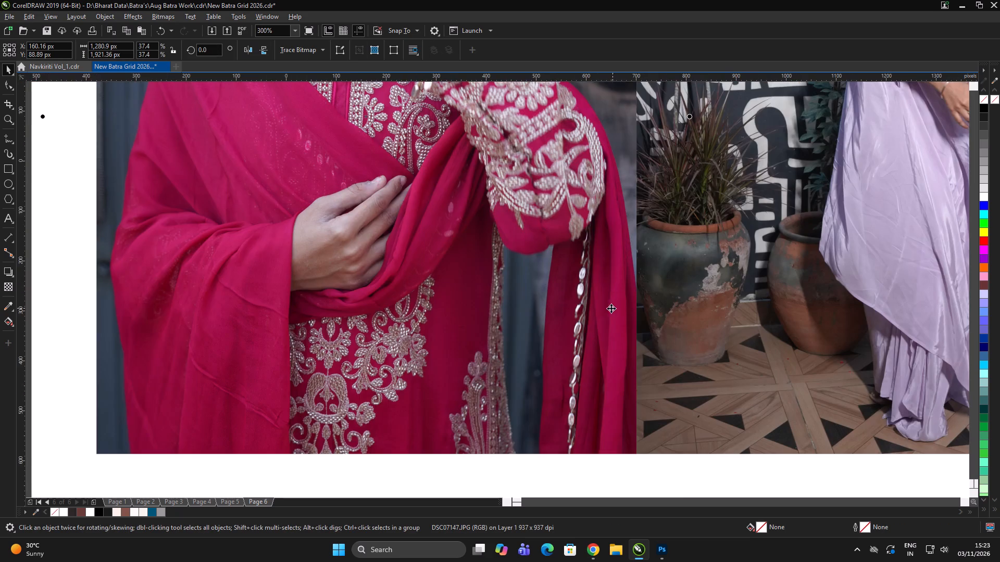
pyautogui.moveTo(600, 308); pyautogui.dragTo(586, 306)
pyautogui.scroll(-3, 596, 303)
pyautogui.scroll(1, 568, 272)
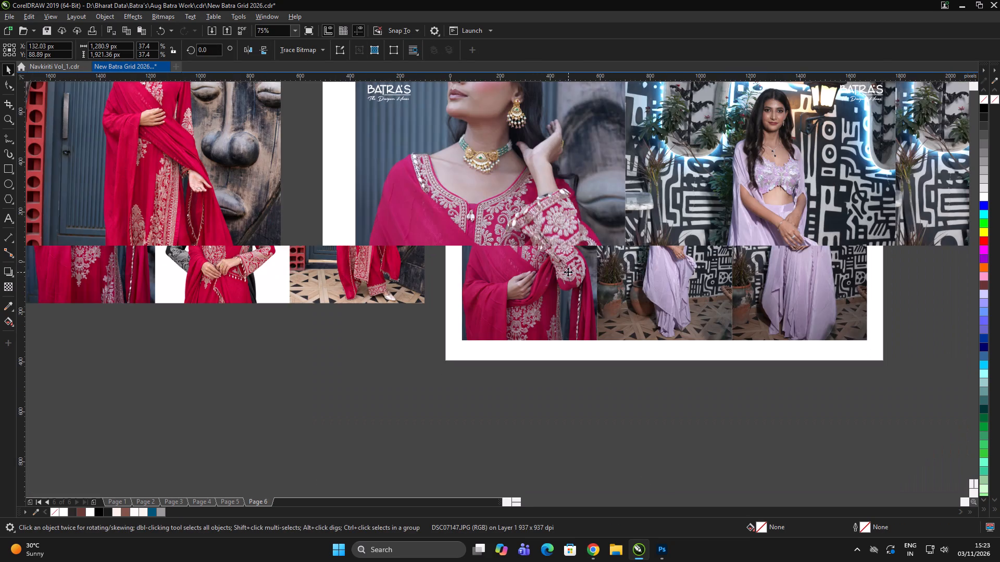
pyautogui.moveTo(564, 268); pyautogui.dragTo(570, 265)
pyautogui.scroll(-1, 536, 270)
pyautogui.tripleClick(591, 413)
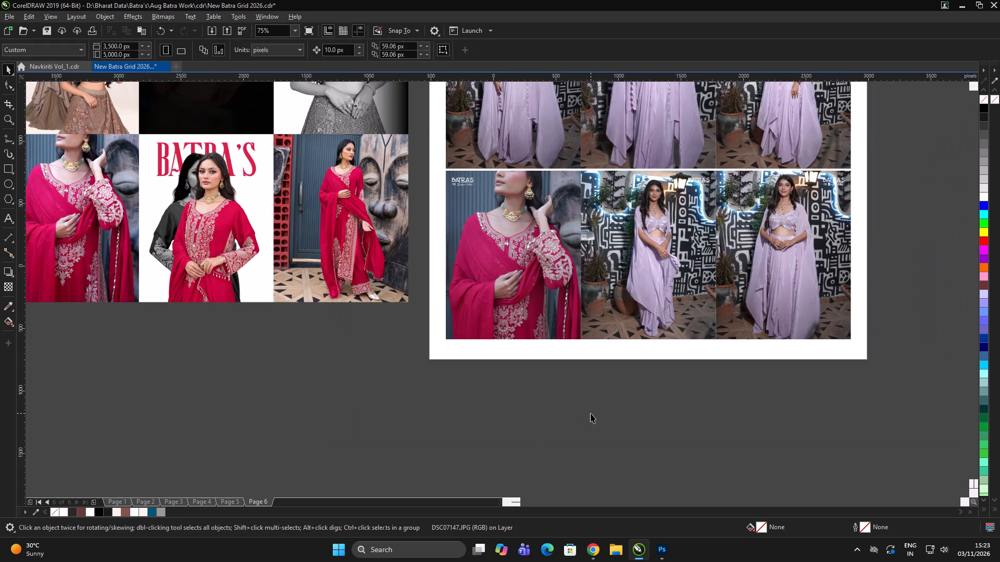
pyautogui.click(594, 413)
pyautogui.tripleClick(698, 413)
pyautogui.tripleClick(698, 413)
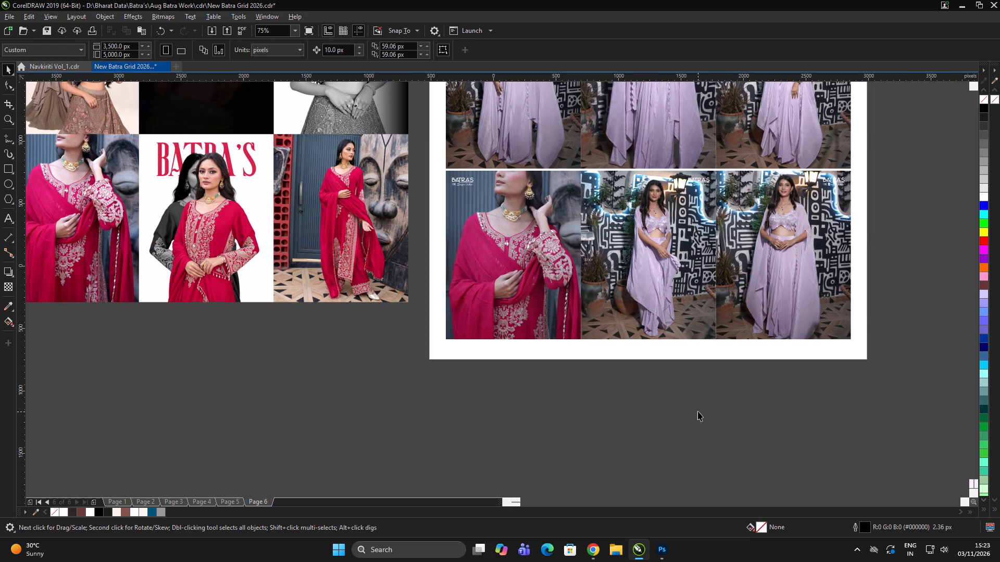
# Import DSC07144 and place it below the page's bottom row at about 661 × 992 px.
pyautogui.hotkey('ctrl', 'i')
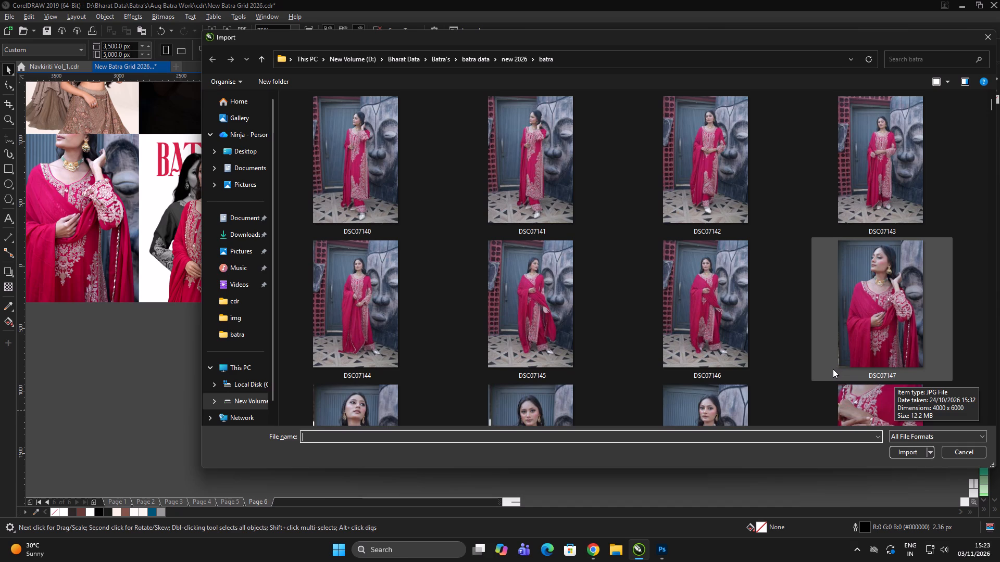
pyautogui.click(374, 305)
pyautogui.click(903, 452)
pyautogui.moveTo(659, 357); pyautogui.dragTo(799, 461)
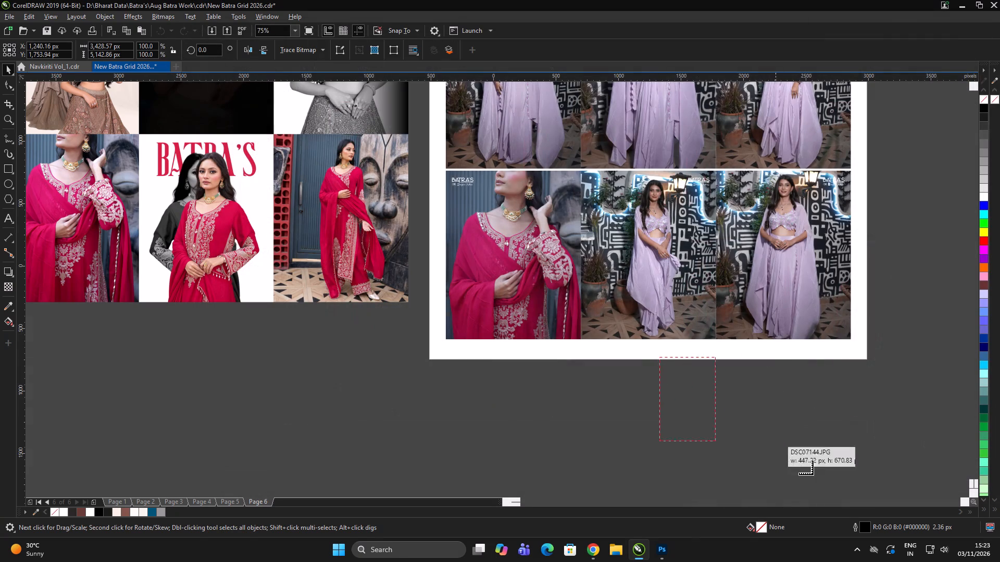
pyautogui.moveTo(799, 461); pyautogui.dragTo(827, 481)
pyautogui.scroll(3, 709, 432)
pyautogui.scroll(-4, 553, 265)
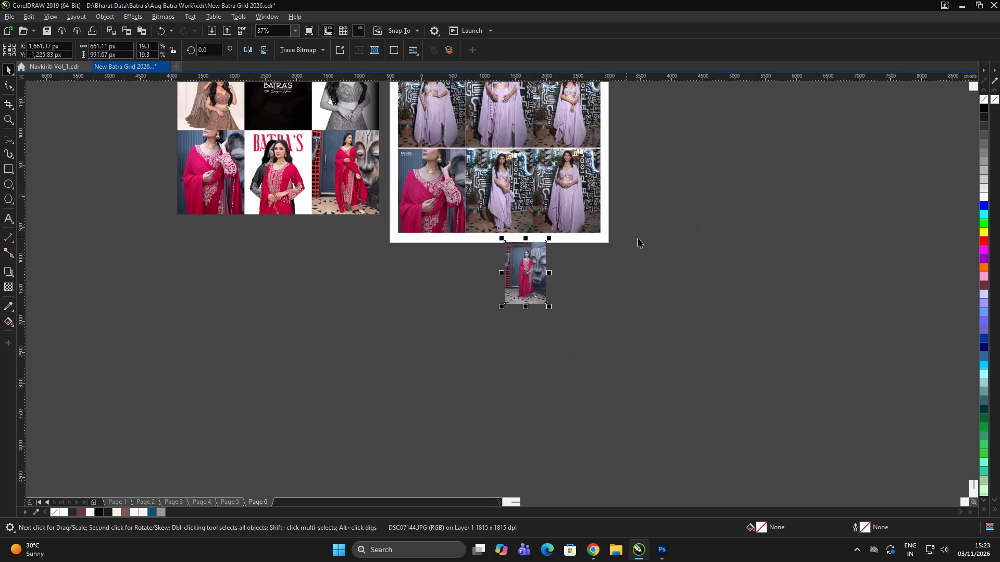
pyautogui.click(666, 244)
pyautogui.click(703, 290)
# Ungroup the bottom-middle tile and align the DSC07144 photo's centre with it, at X 1240.16 px.
pyautogui.click(527, 285)
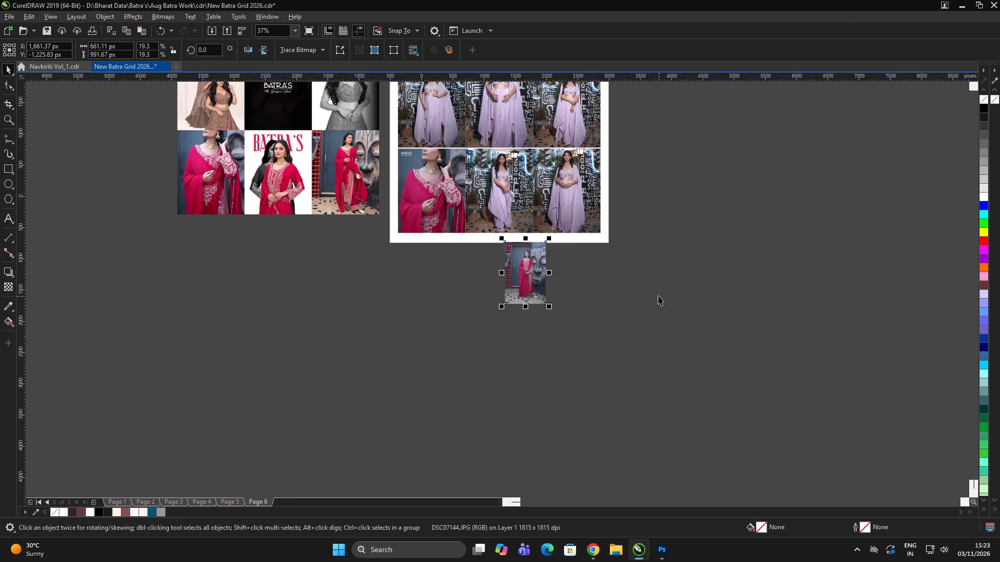
pyautogui.click(608, 301)
pyautogui.click(534, 266)
pyautogui.click(482, 187)
pyautogui.press('c')
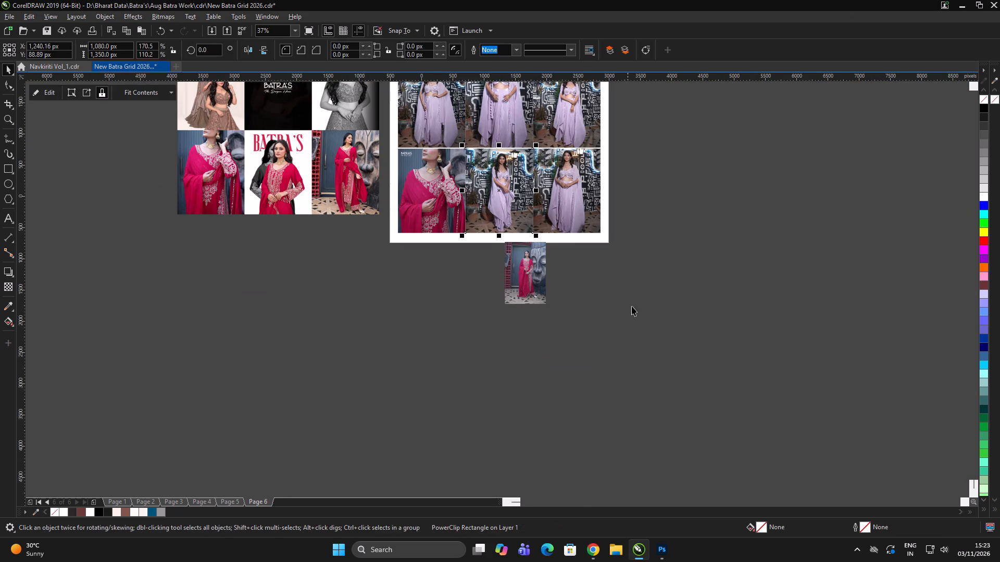
pyautogui.doubleClick(637, 307)
pyautogui.click(508, 197)
pyautogui.hotkey('ctrl', 'u')
pyautogui.keyDown('ctrl'); pyautogui.click(664, 293); pyautogui.keyUp('ctrl')
pyautogui.click(659, 293)
pyautogui.click(567, 293)
pyautogui.click(519, 268)
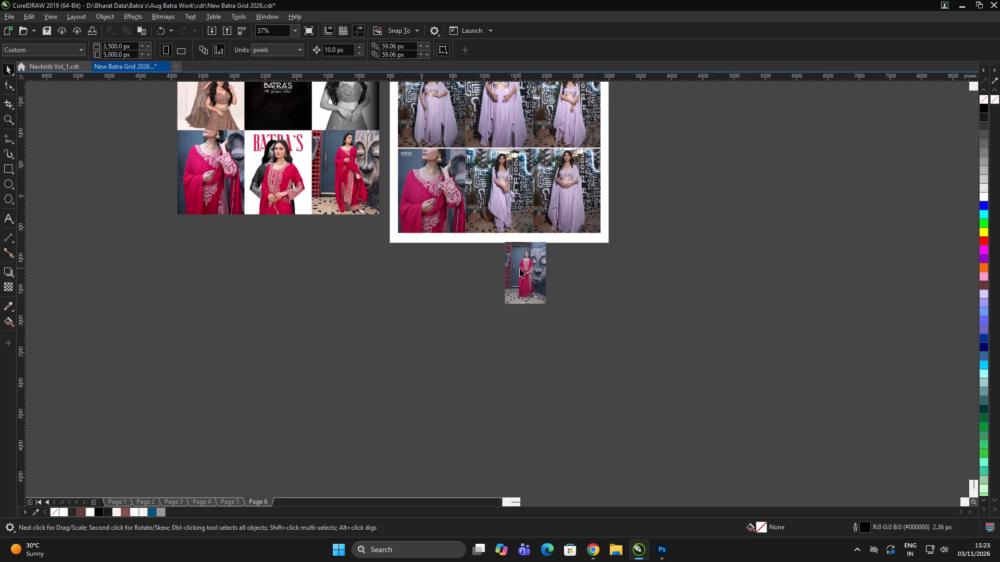
pyautogui.keyDown('shift'); pyautogui.click(504, 210); pyautogui.keyUp('shift')
pyautogui.press('c')
# Extract the lavender photo from the bottom-middle PowerClip frame and delete it.
pyautogui.click(607, 292)
pyautogui.click(517, 216)
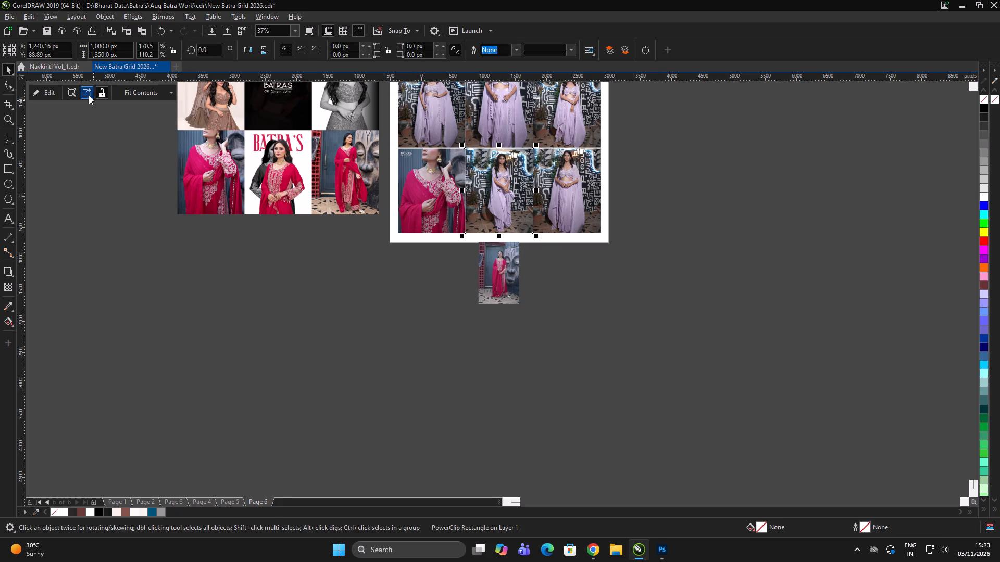
pyautogui.click(89, 94)
pyautogui.press('Delete')
pyautogui.click(693, 336)
pyautogui.moveTo(693, 335); pyautogui.dragTo(686, 334)
# PowerClip the DSC07144 photo inside the empty bottom-middle frame.
pyautogui.click(503, 265)
pyautogui.rightClick(494, 253)
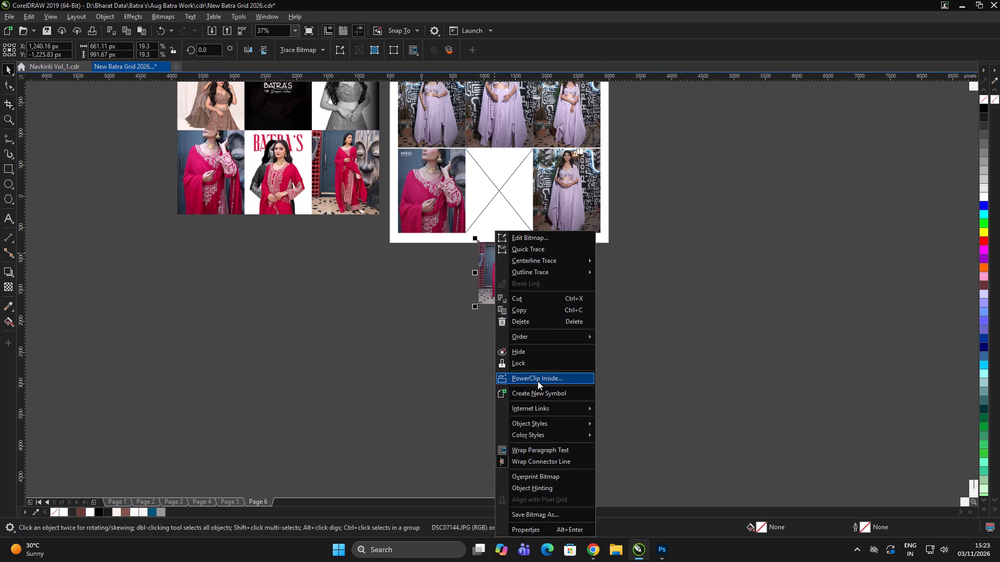
pyautogui.click(537, 381)
pyautogui.click(498, 194)
pyautogui.click(594, 304)
# Enlarge the photo within the bottom-middle frame to about 1121 × 1682 px so it covers the frame.
pyautogui.keyDown('alt'); pyautogui.scroll(2, 512, 199); pyautogui.keyUp('alt')
pyautogui.keyDown('alt'); pyautogui.click(511, 198); pyautogui.keyUp('alt')
pyautogui.scroll(1, 514, 205)
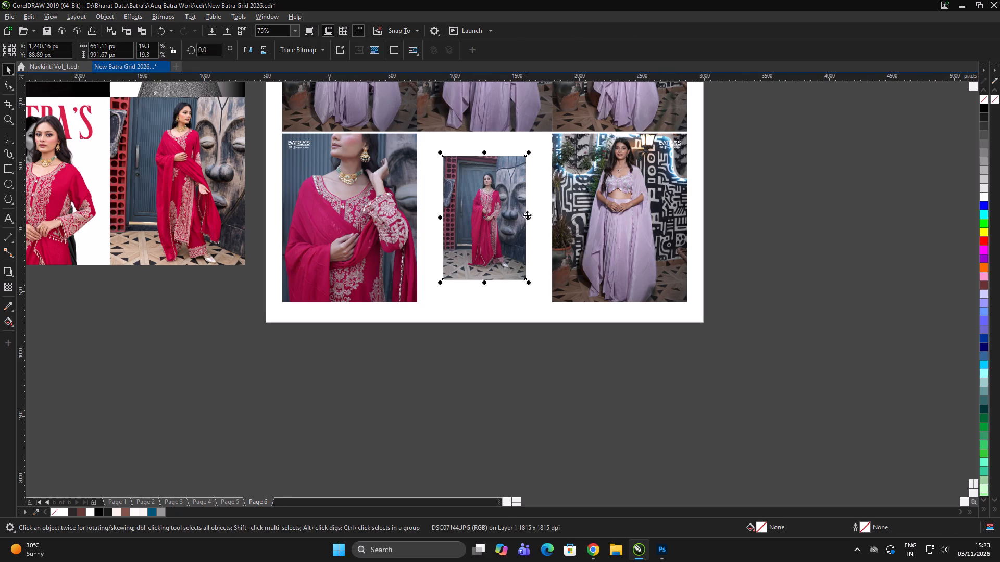
pyautogui.click(593, 349)
pyautogui.keyDown('alt'); pyautogui.click(474, 224); pyautogui.keyUp('alt')
pyautogui.keyDown('shift'); pyautogui.moveTo(531, 286); pyautogui.dragTo(564, 329); pyautogui.keyUp('shift')
# Reposition the photo vertically within the bottom-middle frame to about Y 124 px to frame the standing model.
pyautogui.scroll(1, 511, 193)
pyautogui.moveTo(505, 224); pyautogui.dragTo(496, 199)
pyautogui.scroll(1, 503, 178)
pyautogui.scroll(-2, 503, 196)
pyautogui.scroll(2, 504, 175)
pyautogui.moveTo(505, 174); pyautogui.dragTo(507, 195)
pyautogui.scroll(-1, 515, 178)
pyautogui.moveTo(512, 165); pyautogui.dragTo(512, 171)
pyautogui.scroll(-2, 493, 165)
pyautogui.tripleClick(621, 322)
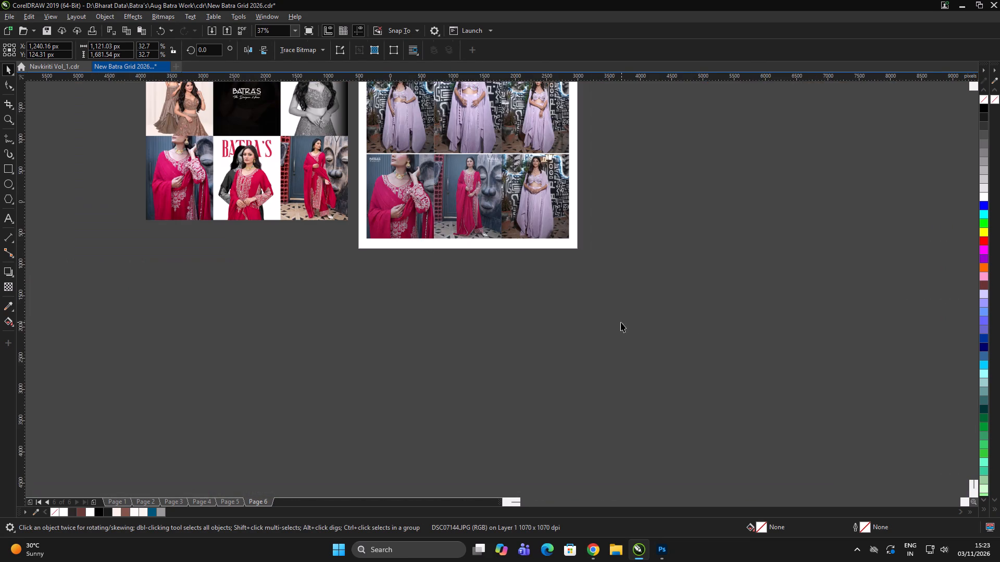
# Extract the lavender photo from the bottom-right PowerClip frame and delete it.
pyautogui.scroll(2, 547, 201)
pyautogui.click(544, 197)
pyautogui.scroll(-1, 545, 314)
pyautogui.doubleClick(719, 305)
pyautogui.click(555, 278)
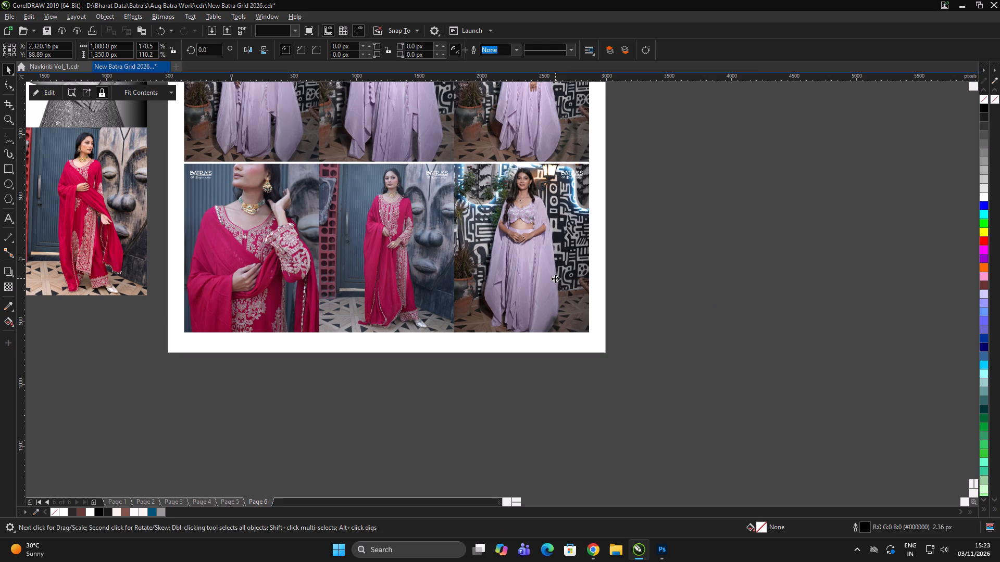
pyautogui.click(93, 93)
pyautogui.press('Delete')
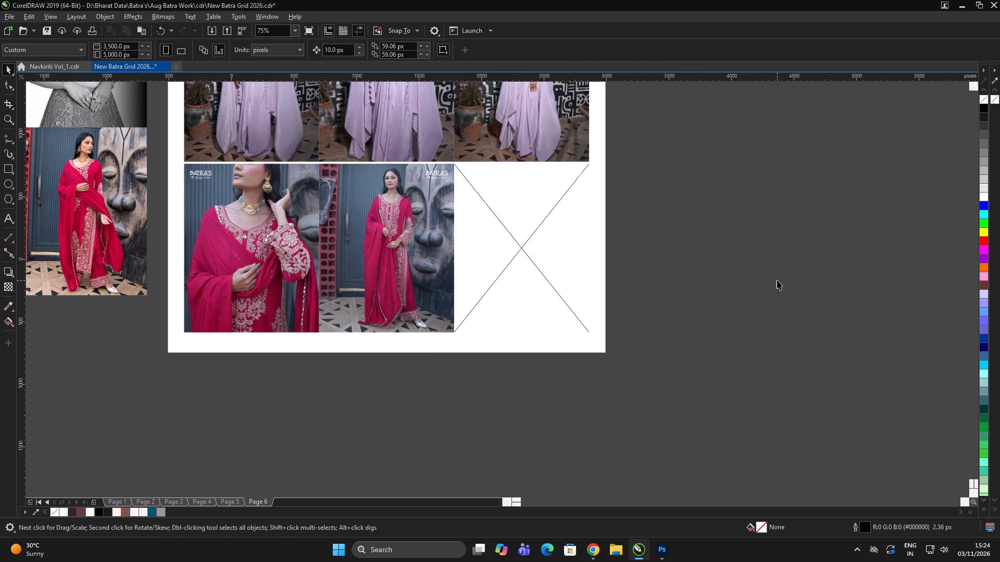
# Import the DSC07145 photo and place it beside the page at about 972 × 1458 px.
pyautogui.doubleClick(777, 280)
pyautogui.click(779, 277)
pyautogui.hotkey('ctrl', 'i')
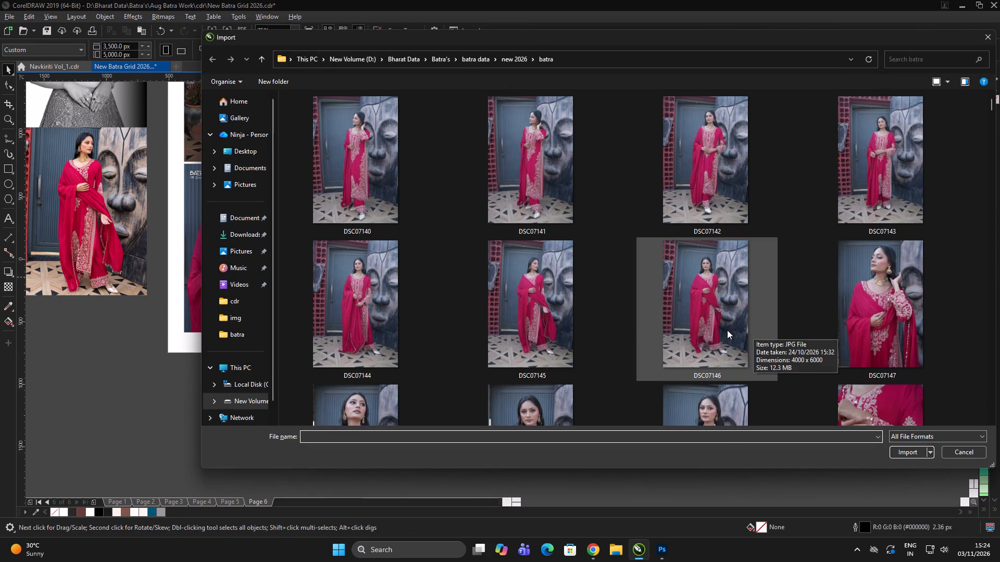
pyautogui.click(533, 315)
pyautogui.click(899, 445)
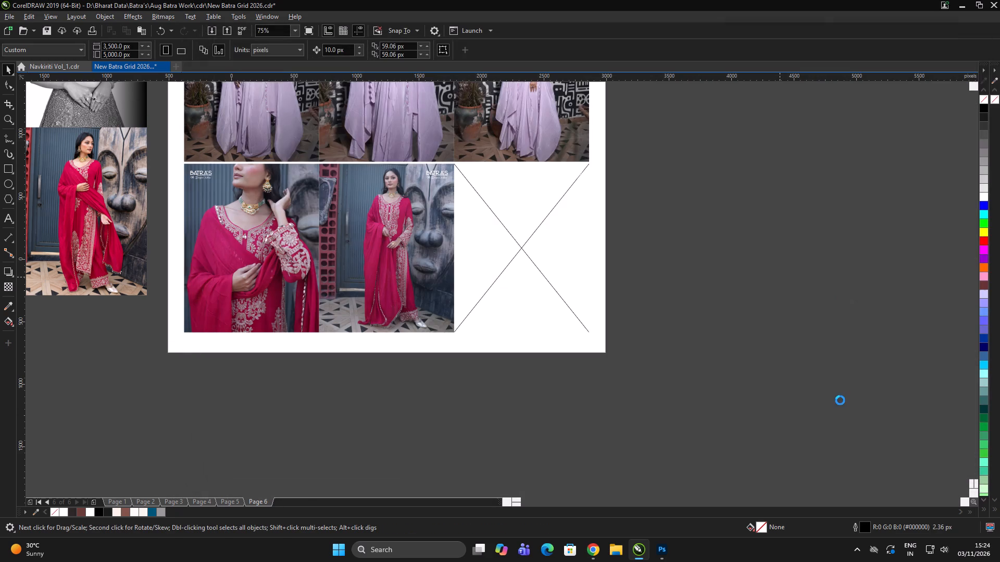
pyautogui.moveTo(645, 158); pyautogui.dragTo(830, 340)
pyautogui.click(832, 334)
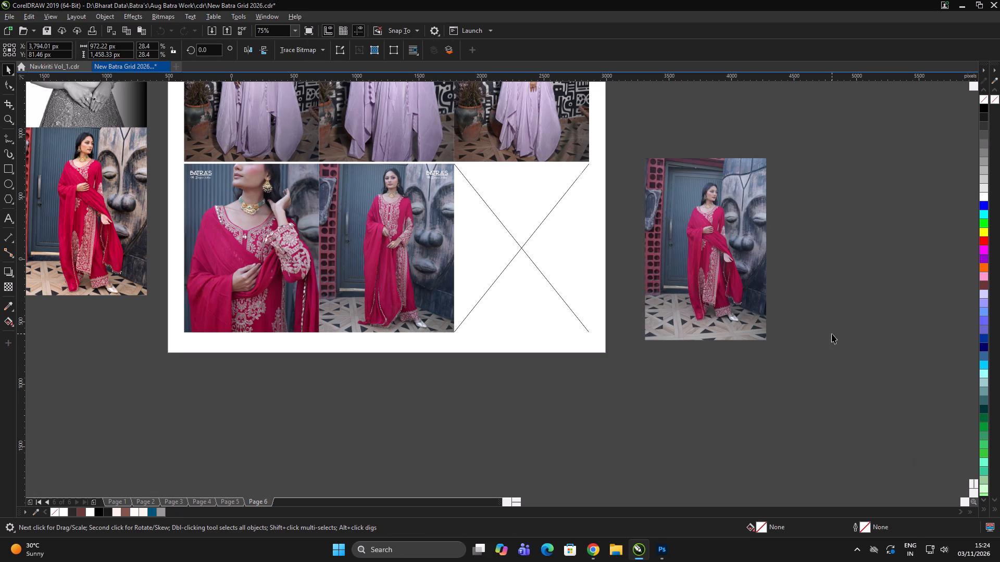
pyautogui.click(848, 329)
# PowerClip the DSC07145 photo inside the empty bottom-right frame.
pyautogui.click(687, 165)
pyautogui.scroll(2, 761, 235)
pyautogui.scroll(-1, 721, 222)
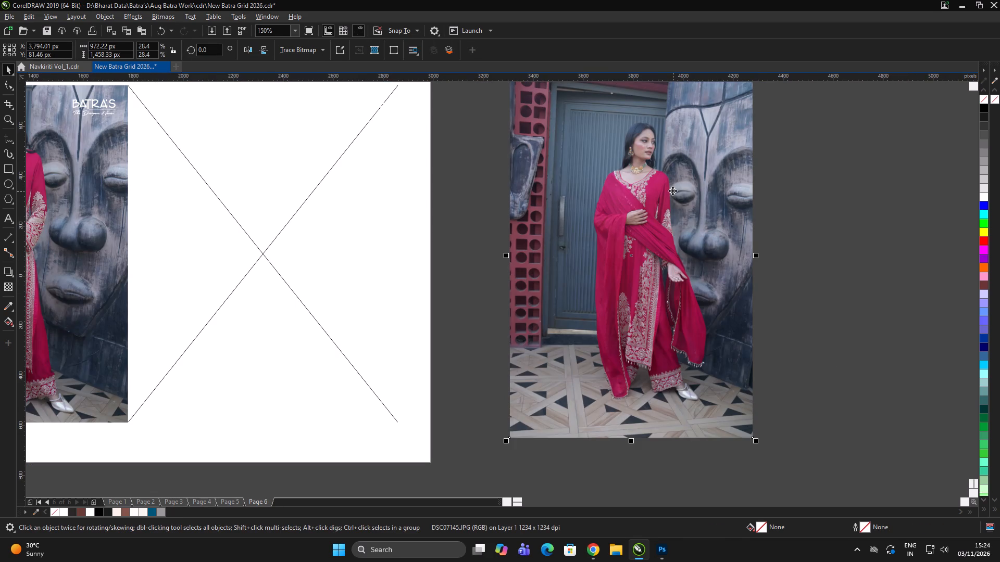
pyautogui.rightClick(656, 182)
pyautogui.click(708, 328)
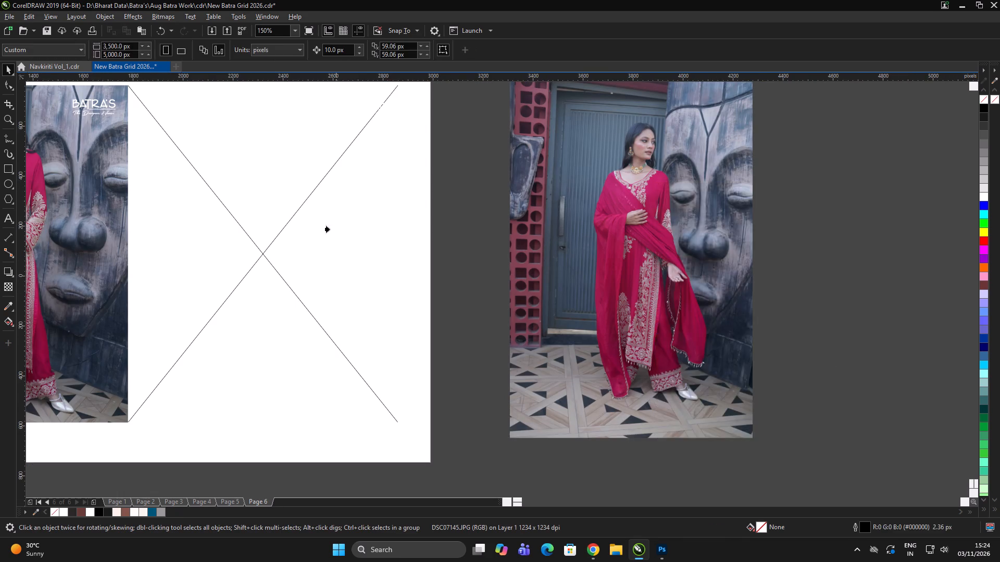
pyautogui.click(322, 221)
pyautogui.scroll(-1, 643, 222)
pyautogui.doubleClick(649, 225)
# Enlarge the photo within the bottom-right frame to about 1179 × 1769 px and raise it to about Y 131 px.
pyautogui.keyDown('alt'); pyautogui.click(448, 240); pyautogui.keyUp('alt')
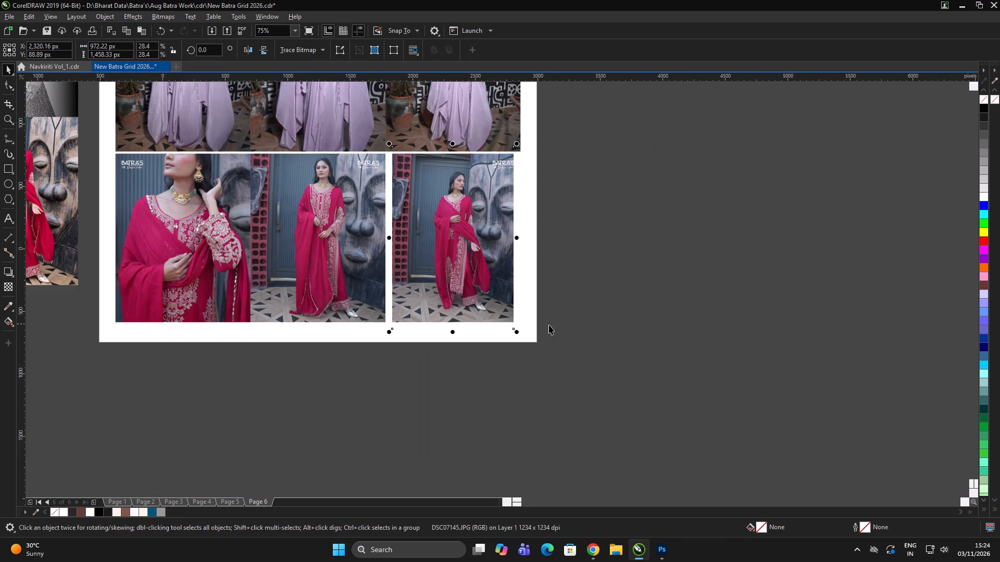
pyautogui.keyDown('shift'); pyautogui.moveTo(519, 334); pyautogui.dragTo(532, 352); pyautogui.keyUp('shift')
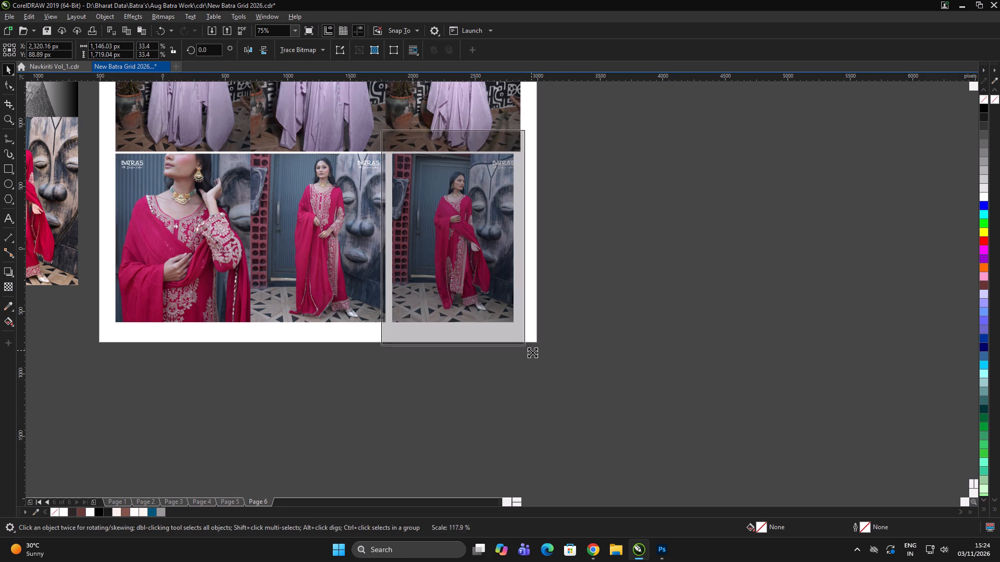
pyautogui.keyDown('shift'); pyautogui.moveTo(532, 352); pyautogui.dragTo(534, 353); pyautogui.keyUp('shift')
pyautogui.scroll(1, 473, 186)
pyautogui.moveTo(492, 275); pyautogui.dragTo(490, 264)
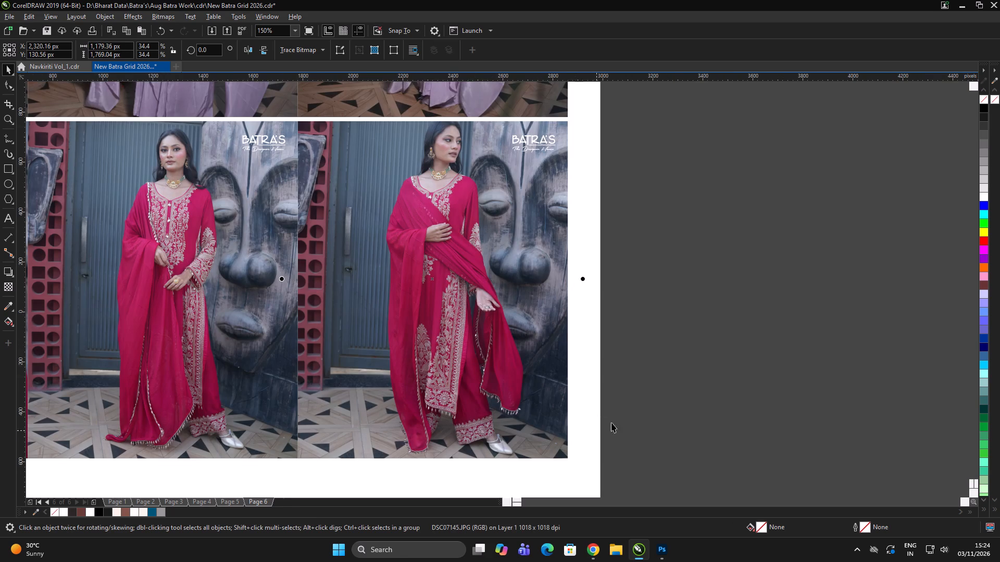
# Reduce the photo within the bottom-right frame to about 1121 × 1682 px, keeping the frame covered.
pyautogui.doubleClick(746, 379)
pyautogui.keyDown('alt'); pyautogui.click(507, 387); pyautogui.keyUp('alt')
pyautogui.scroll(1, 530, 312)
pyautogui.scroll(-1, 532, 310)
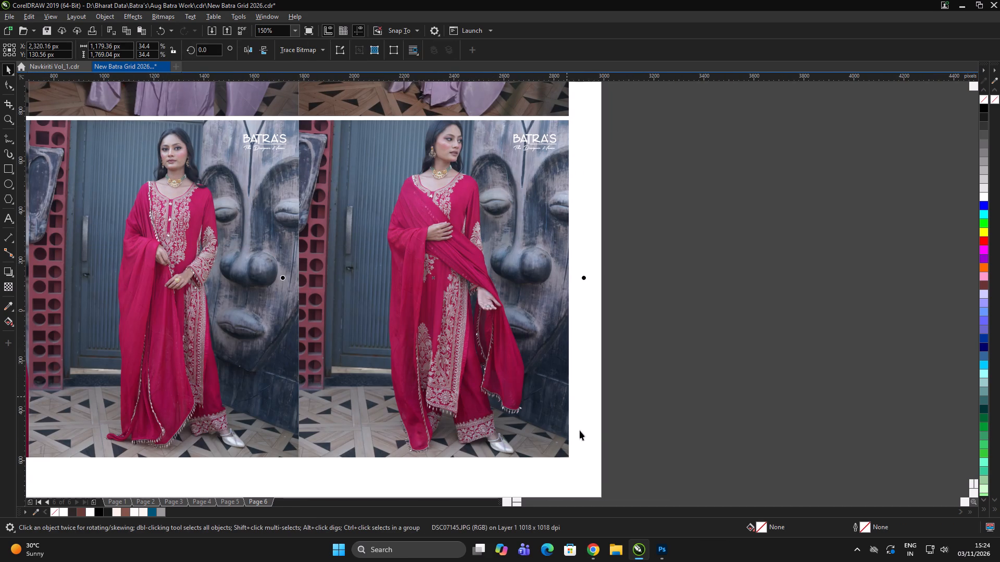
pyautogui.scroll(1, 552, 435)
pyautogui.scroll(-2, 508, 347)
pyautogui.scroll(1, 524, 387)
pyautogui.moveTo(539, 391); pyautogui.dragTo(533, 392)
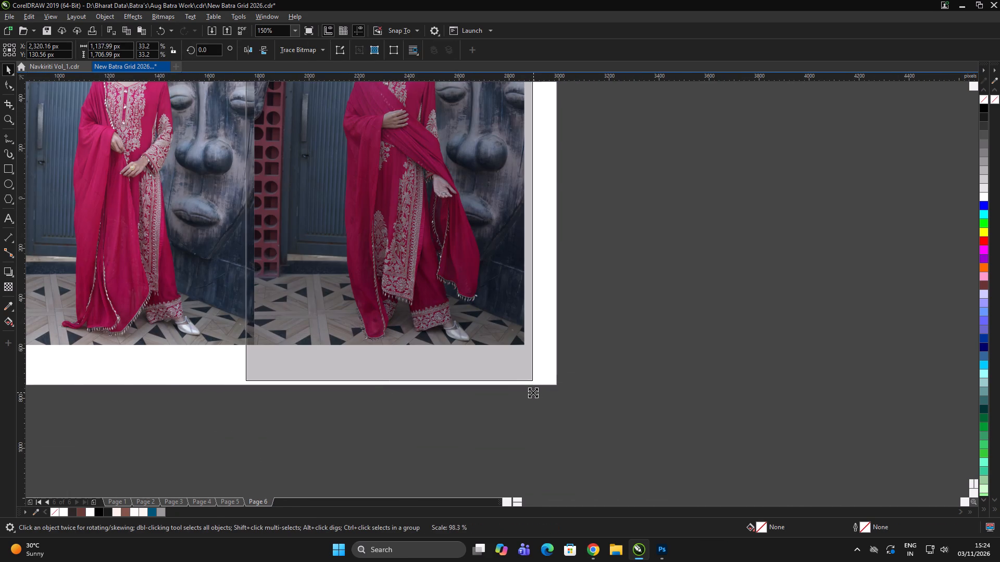
pyautogui.moveTo(533, 392); pyautogui.dragTo(531, 393)
pyautogui.scroll(1, 534, 380)
pyautogui.scroll(-1, 490, 366)
pyautogui.doubleClick(592, 350)
pyautogui.scroll(-2, 505, 360)
pyautogui.click(566, 360)
pyautogui.click(569, 357)
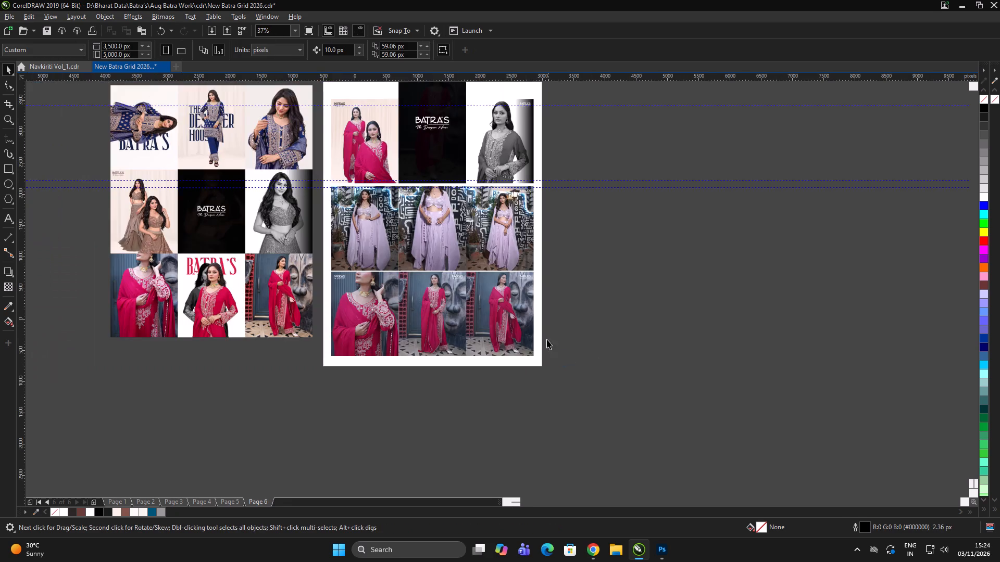
# Examine how the bottom-right photo fits its frame and compares with the neighbouring bottom-row tiles.
pyautogui.scroll(1, 511, 303)
pyautogui.keyDown('alt'); pyautogui.click(512, 302); pyautogui.keyUp('alt')
pyautogui.click(648, 286)
pyautogui.keyDown('alt'); pyautogui.click(477, 316); pyautogui.keyUp('alt')
pyautogui.click(502, 269)
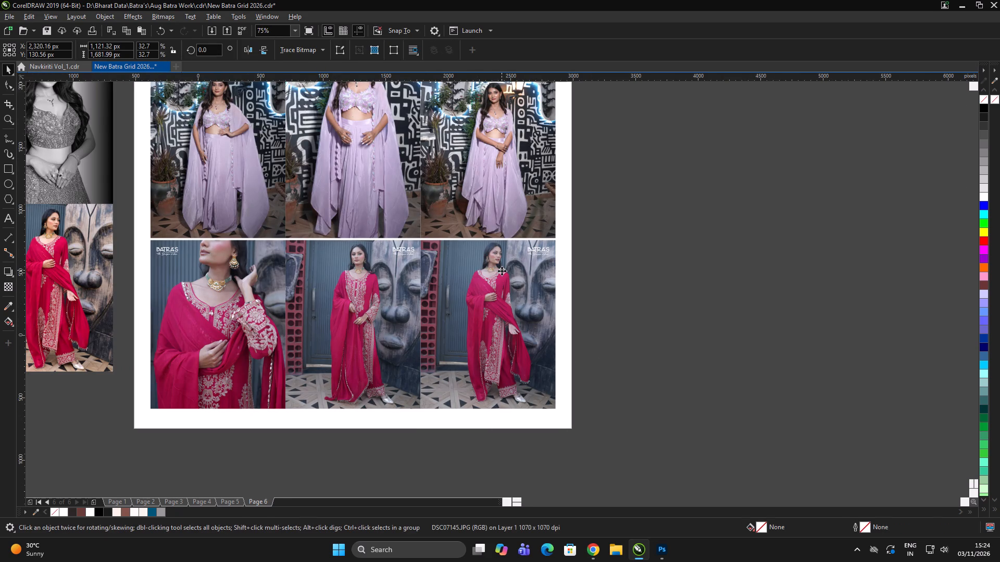
pyautogui.doubleClick(624, 268)
pyautogui.scroll(1, 482, 340)
pyautogui.scroll(-2, 456, 351)
pyautogui.doubleClick(565, 329)
pyautogui.scroll(-2, 493, 328)
pyautogui.click(607, 336)
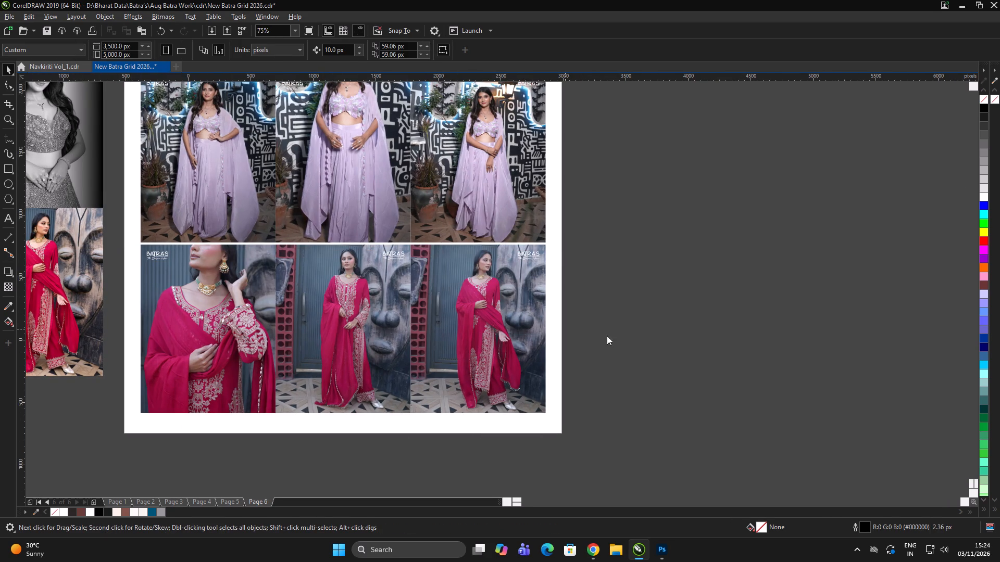
pyautogui.click(652, 398)
pyautogui.click(675, 373)
# Extract the lavender photo from the middle row's right PowerClip frame and delete it.
pyautogui.click(494, 171)
pyautogui.scroll(-2, 451, 259)
pyautogui.scroll(1, 491, 221)
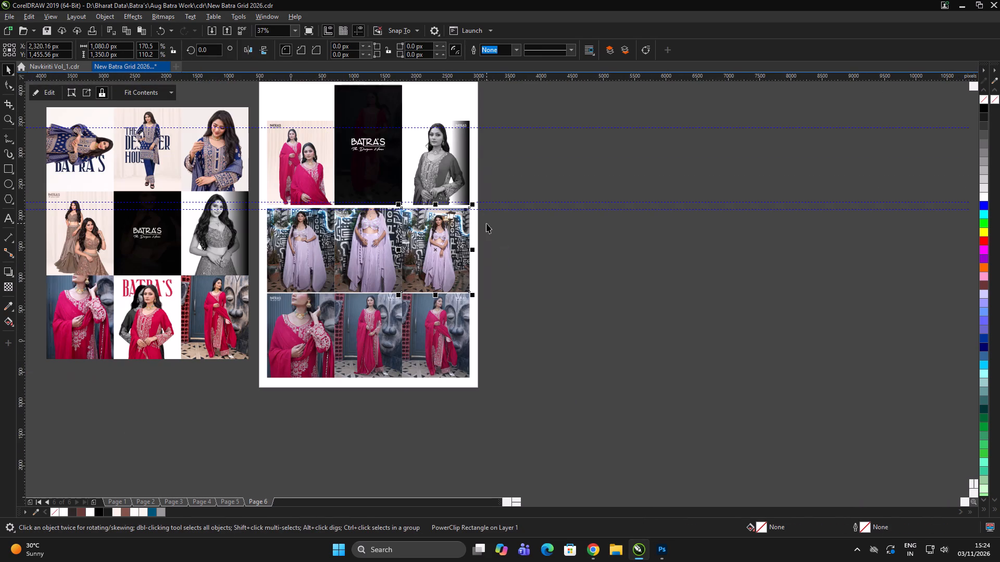
pyautogui.hotkey('ctrl', 'u')
pyautogui.keyDown('ctrl'); pyautogui.moveTo(577, 270); pyautogui.dragTo(559, 274); pyautogui.keyUp('ctrl')
pyautogui.click(426, 256)
pyautogui.scroll(1, 597, 225)
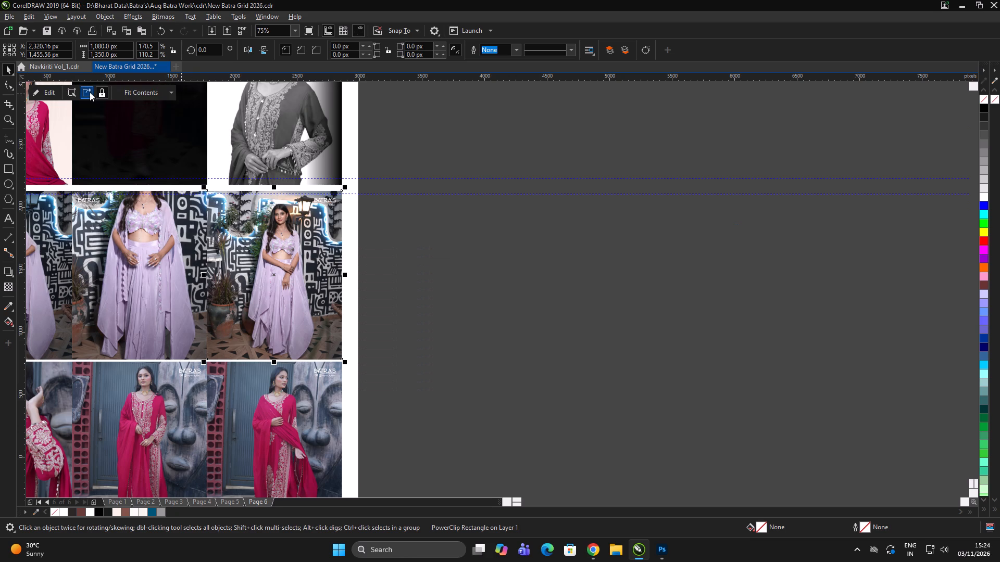
pyautogui.click(90, 92)
pyautogui.press('Delete')
# Import the DSC07142 photo and place it beside the page at about 819 × 1229 px.
pyautogui.tripleClick(657, 266)
pyautogui.hotkey('ctrl', 'i')
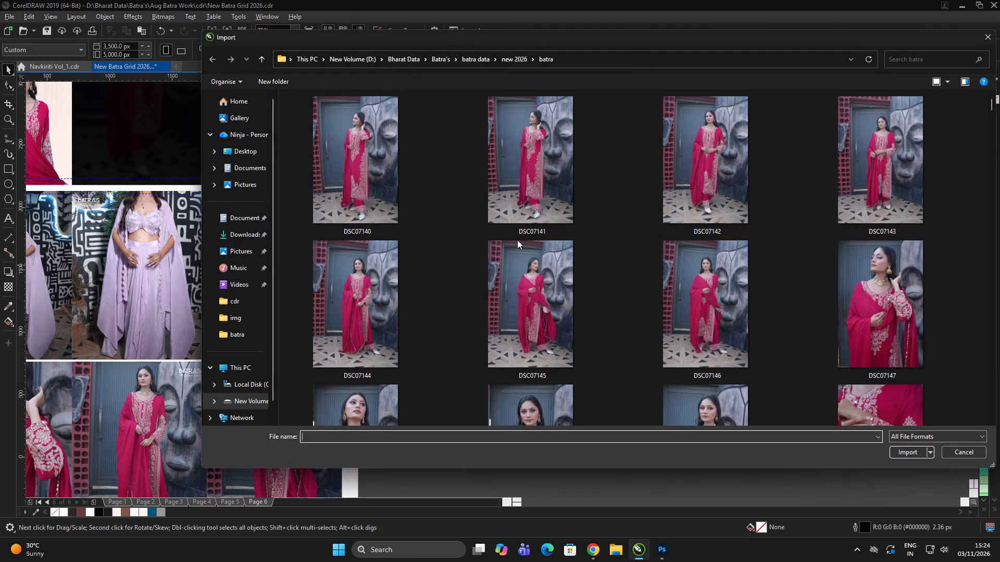
pyautogui.click(739, 173)
pyautogui.click(905, 455)
pyautogui.moveTo(406, 182); pyautogui.dragTo(533, 328)
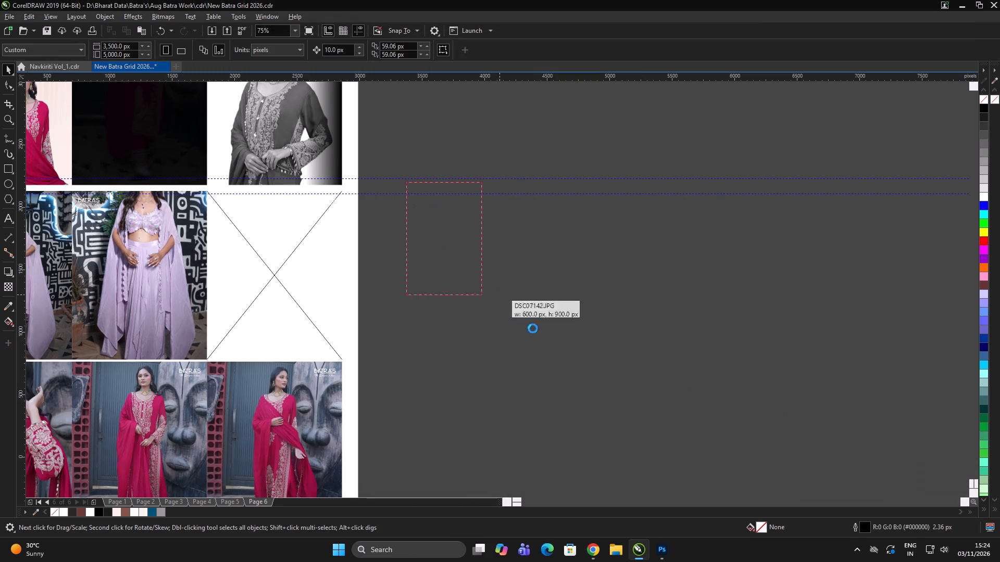
pyautogui.moveTo(533, 328); pyautogui.dragTo(546, 336)
pyautogui.click(605, 321)
pyautogui.click(608, 321)
# PowerClip the DSC07142 photo inside the empty right frame of the middle row.
pyautogui.scroll(1, 444, 234)
pyautogui.scroll(-2, 623, 229)
pyautogui.doubleClick(661, 231)
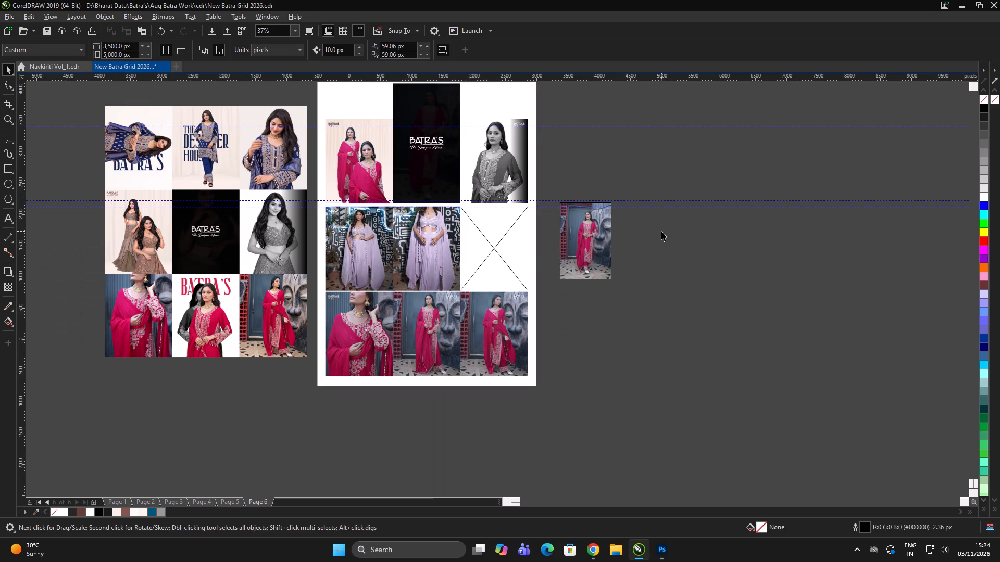
pyautogui.scroll(1, 576, 249)
pyautogui.click(570, 239)
pyautogui.rightClick(564, 224)
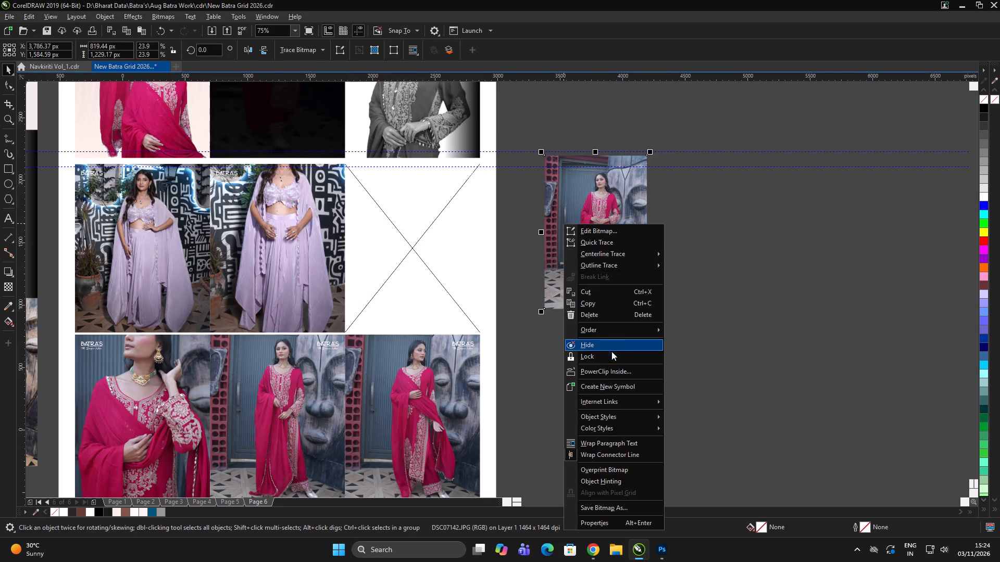
pyautogui.click(610, 368)
pyautogui.click(418, 282)
pyautogui.doubleClick(640, 293)
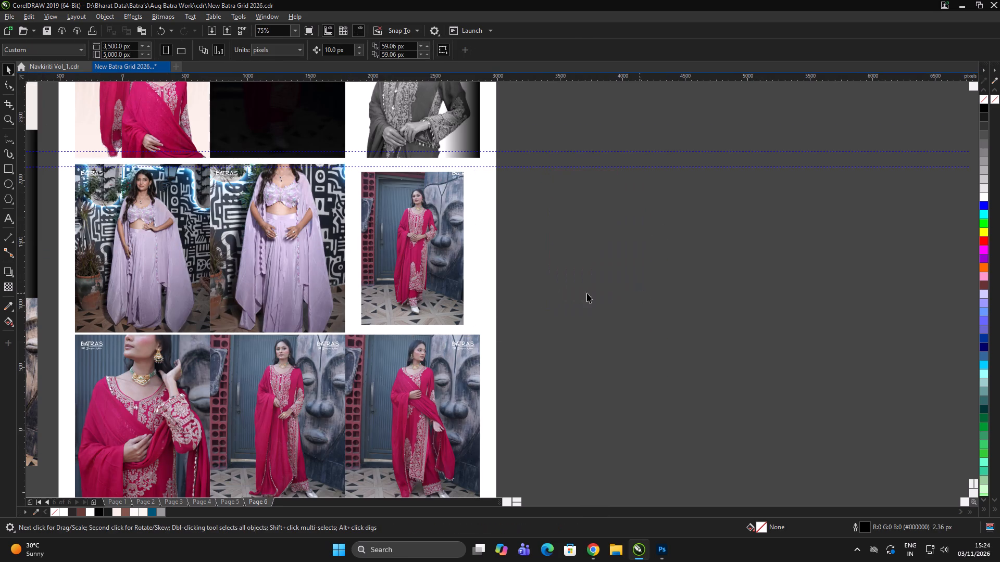
# Enlarge the photo within the middle row's right frame to about 1281 × 1921 px so it covers the frame.
pyautogui.keyDown('alt'); pyautogui.click(450, 274); pyautogui.keyUp('alt')
pyautogui.keyDown('shift'); pyautogui.moveTo(470, 330); pyautogui.dragTo(491, 350); pyautogui.keyUp('shift')
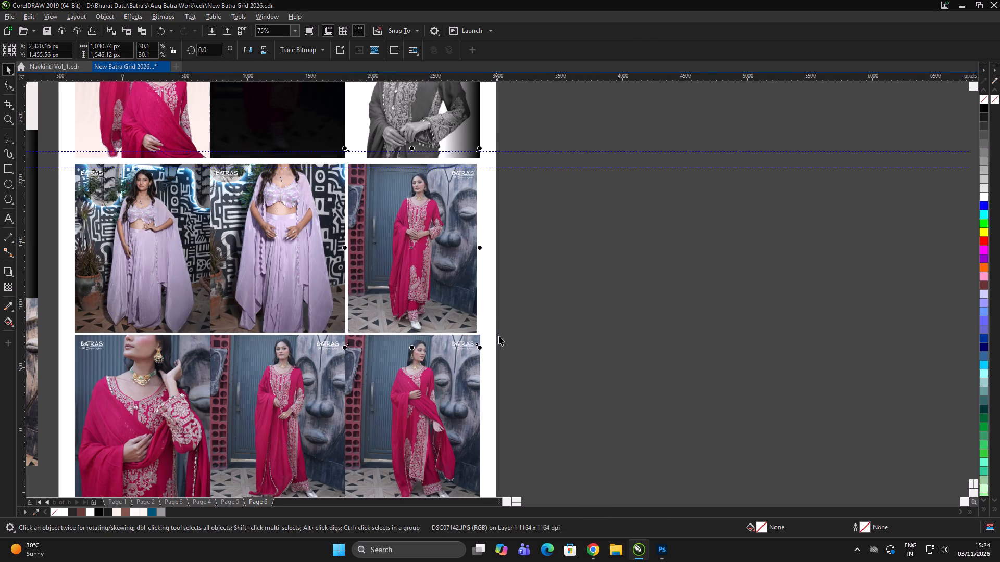
pyautogui.click(658, 281)
pyautogui.click(664, 281)
pyautogui.keyDown('alt'); pyautogui.click(440, 298); pyautogui.keyUp('alt')
pyautogui.doubleClick(656, 284)
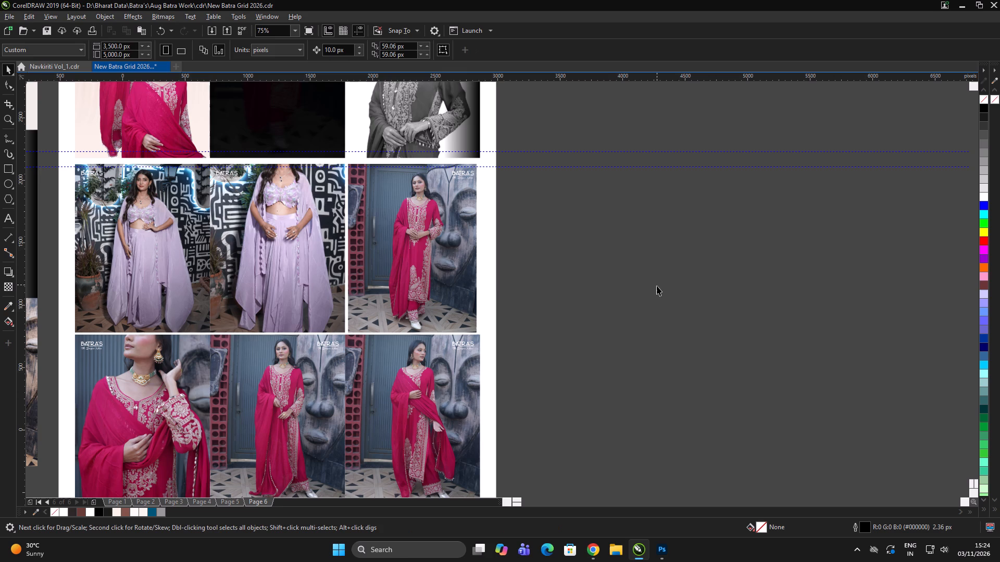
pyautogui.keyDown('alt'); pyautogui.click(434, 283); pyautogui.keyUp('alt')
pyautogui.keyDown('shift'); pyautogui.moveTo(484, 350); pyautogui.dragTo(510, 374); pyautogui.keyUp('shift')
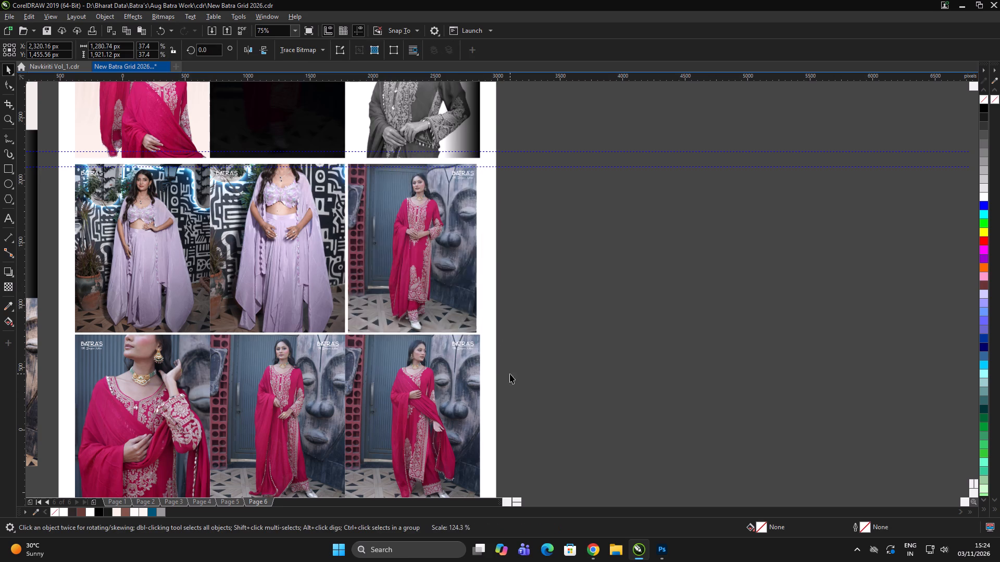
# Move the photo down within the middle row's right frame to about Y 1343 px so the model's head shows.
pyautogui.moveTo(442, 270); pyautogui.dragTo(439, 278)
pyautogui.moveTo(444, 263); pyautogui.dragTo(443, 270)
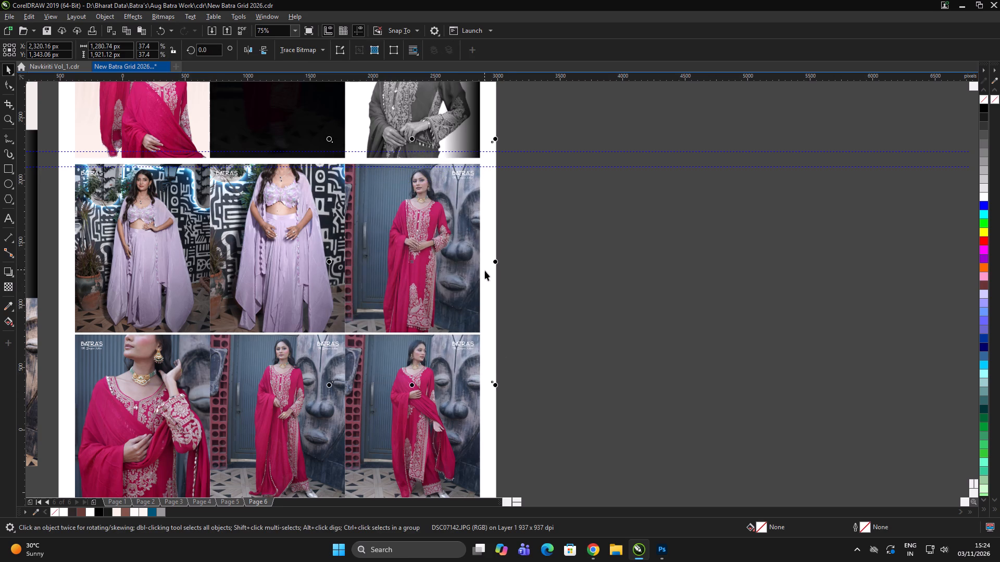
pyautogui.click(641, 276)
pyautogui.click(645, 274)
pyautogui.click(648, 273)
# Import the DSC07143 and DSC07146 photos together and place them side by side to the right of the page.
pyautogui.hotkey('ctrl', 'i')
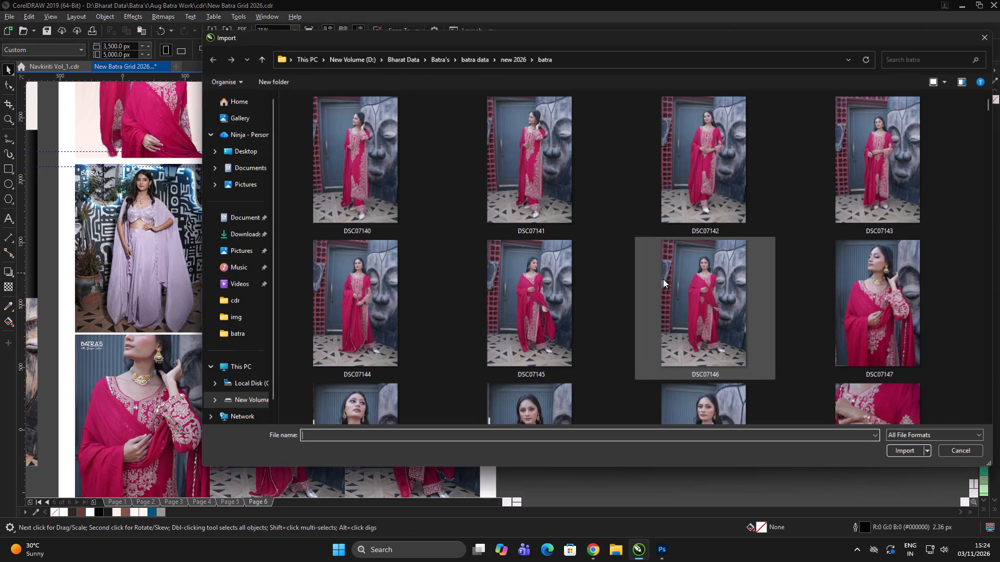
pyautogui.click(526, 188)
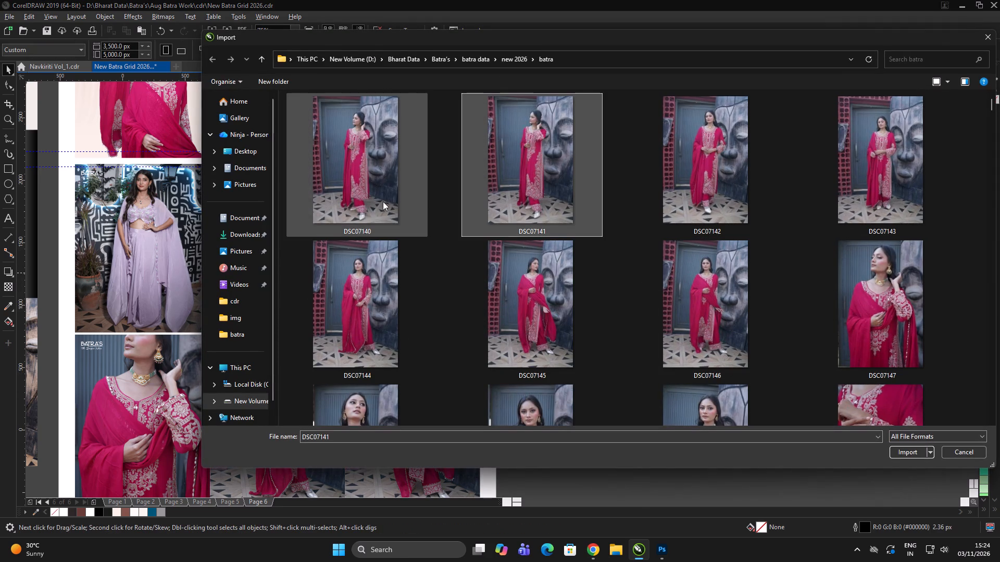
pyautogui.click(869, 187)
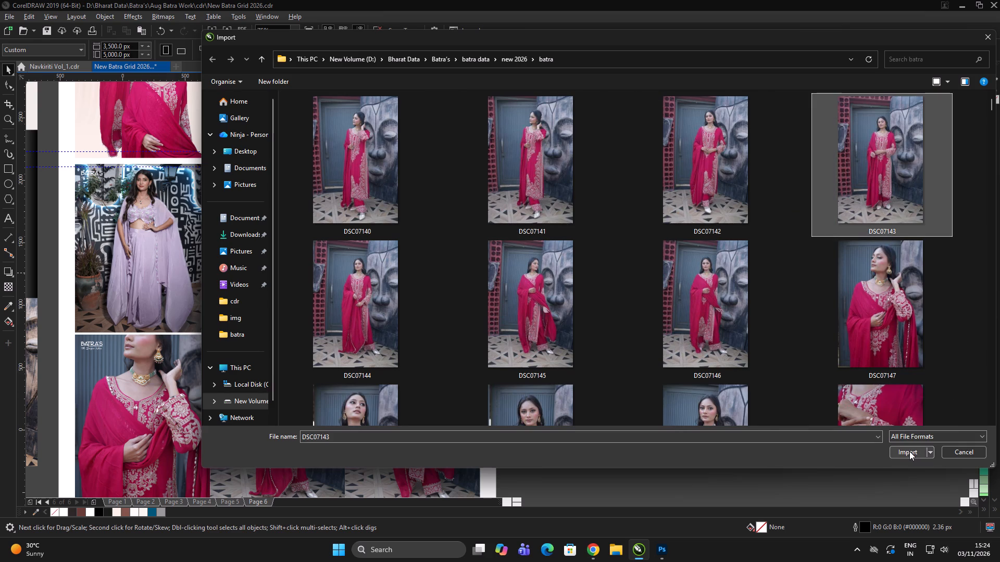
pyautogui.keyDown('ctrl'); pyautogui.click(712, 334); pyautogui.keyUp('ctrl')
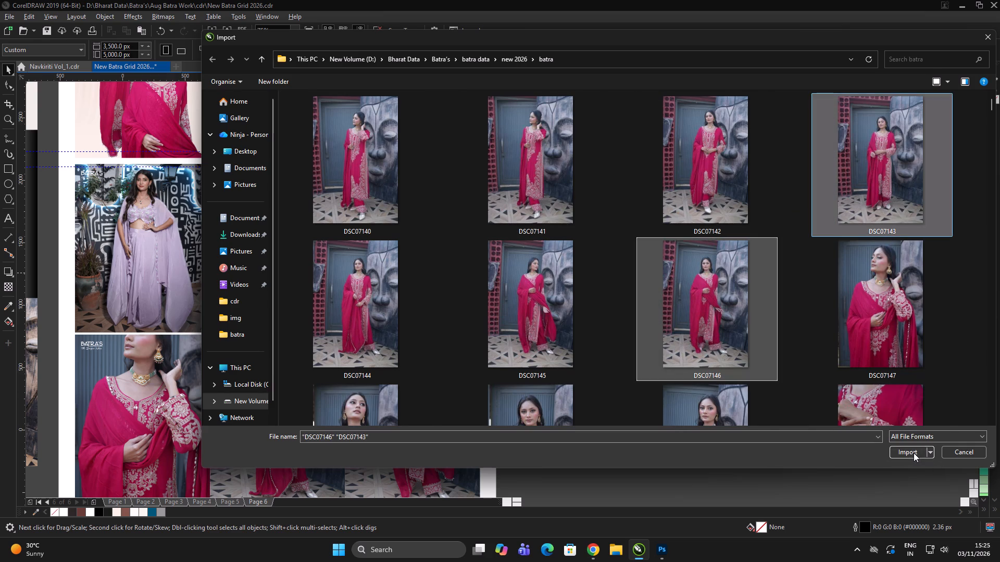
pyautogui.click(913, 452)
pyautogui.moveTo(606, 199); pyautogui.dragTo(773, 344)
pyautogui.moveTo(731, 231); pyautogui.dragTo(859, 374)
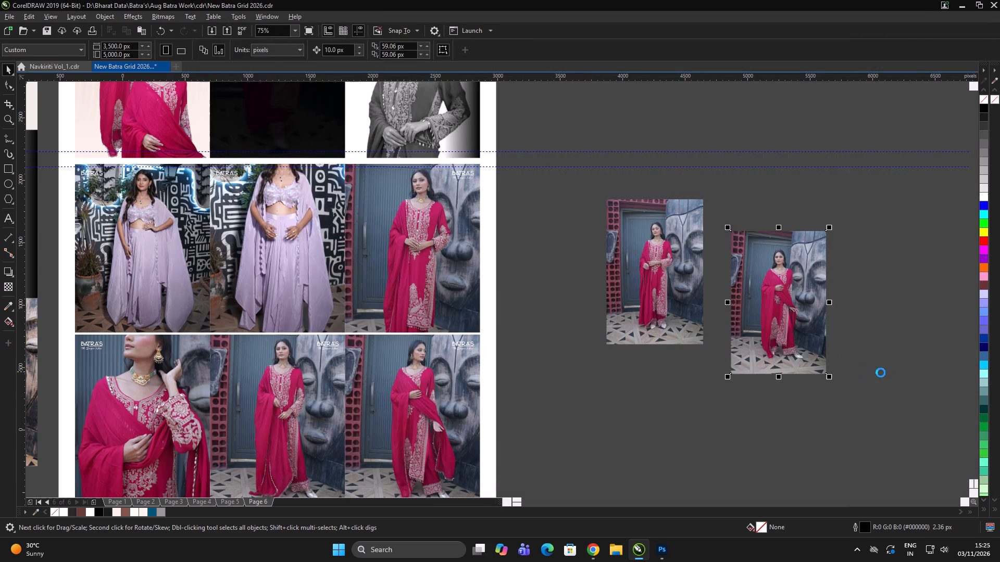
pyautogui.click(899, 377)
pyautogui.click(903, 378)
pyautogui.click(906, 378)
# Move the DSC07146 photo closer to the page, to about X 3513, Y 1593 px.
pyautogui.click(782, 326)
pyautogui.moveTo(792, 311); pyautogui.dragTo(573, 240)
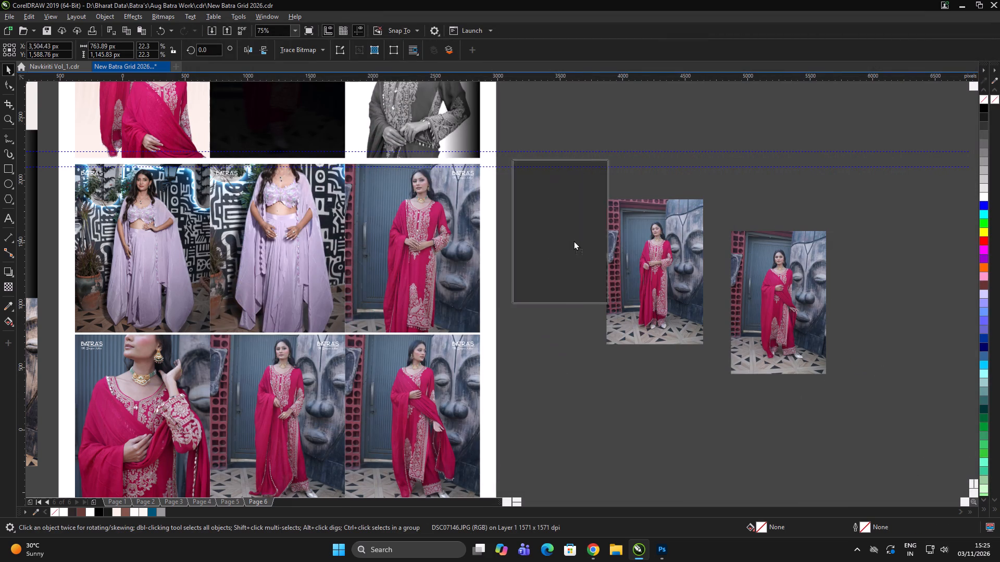
pyautogui.moveTo(573, 240); pyautogui.dragTo(574, 240)
pyautogui.scroll(1, 673, 275)
pyautogui.scroll(-1, 795, 280)
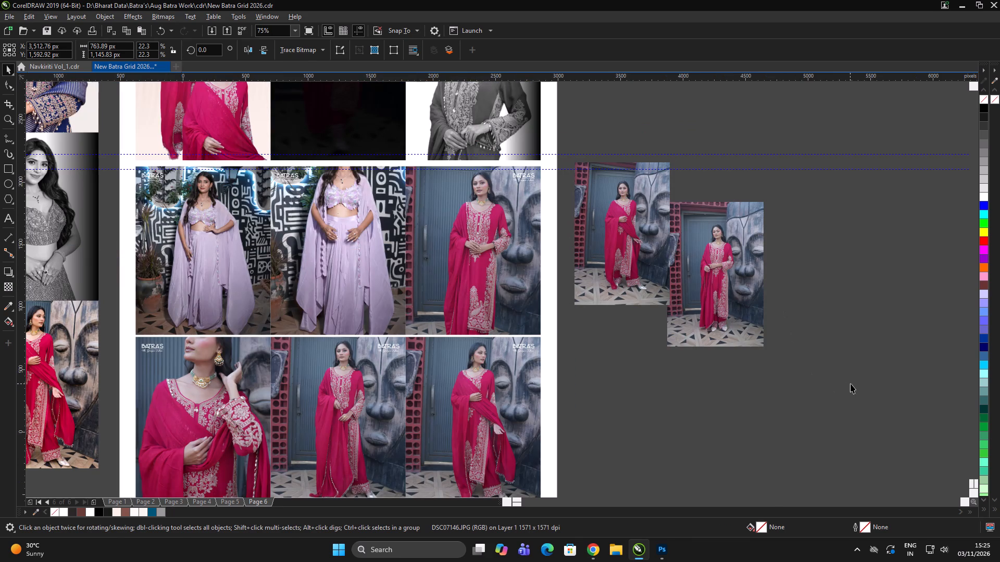
pyautogui.click(850, 384)
pyautogui.doubleClick(855, 384)
# Import the DSC07150 photo and place it to the right of the page, enlarged over the two spare photos.
pyautogui.hotkey('ctrl', 'i')
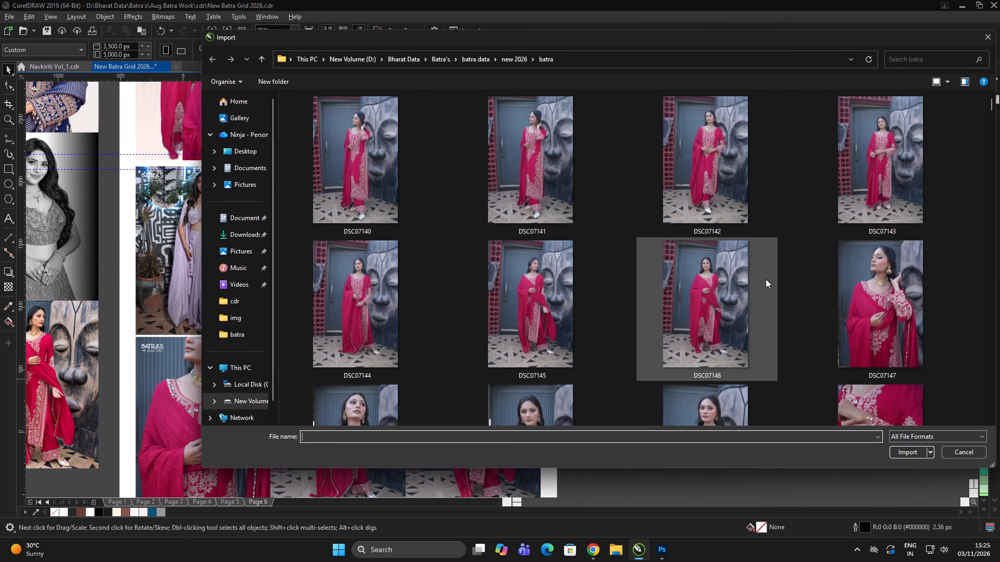
pyautogui.scroll(-2, 766, 279)
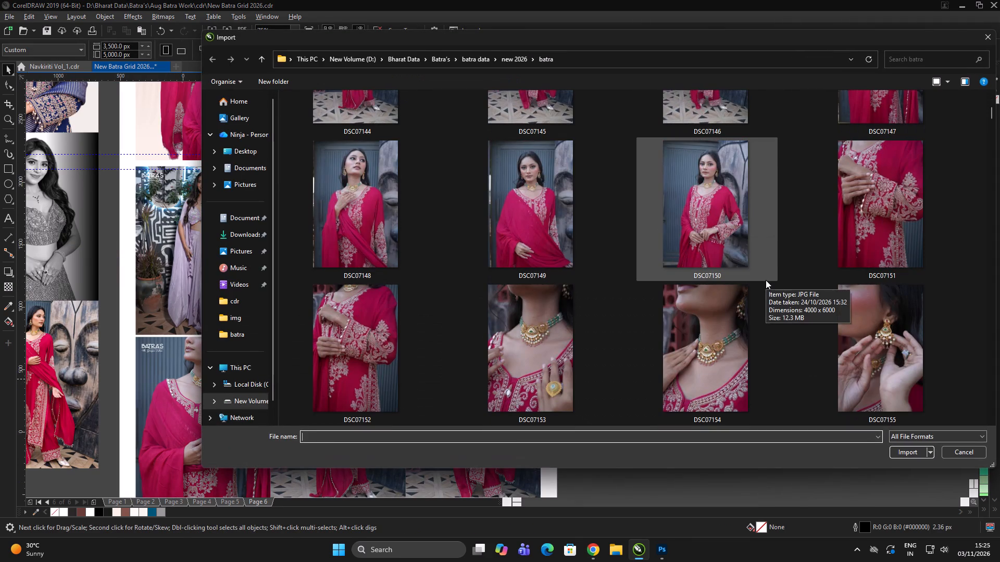
pyautogui.click(728, 243)
pyautogui.click(915, 452)
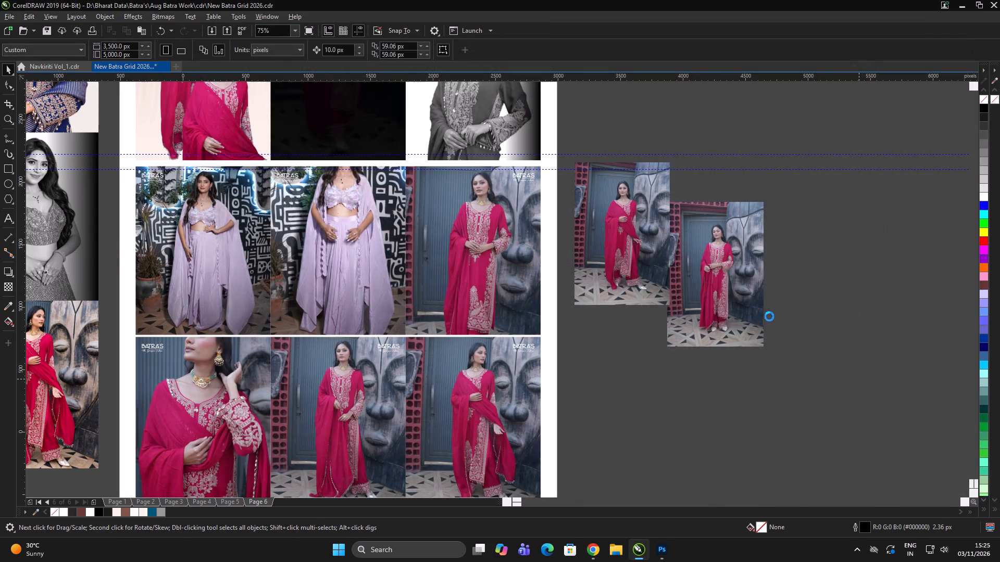
pyautogui.scroll(-1, 665, 342)
pyautogui.moveTo(685, 209); pyautogui.dragTo(789, 318)
pyautogui.doubleClick(790, 321)
pyautogui.scroll(1, 743, 296)
pyautogui.click(721, 286)
# Ungroup the middle row's center post and delete the lavender photo from its frame.
pyautogui.click(270, 329)
pyautogui.hotkey('ctrl', 'u')
pyautogui.keyDown('ctrl'); pyautogui.click(652, 480); pyautogui.keyUp('ctrl')
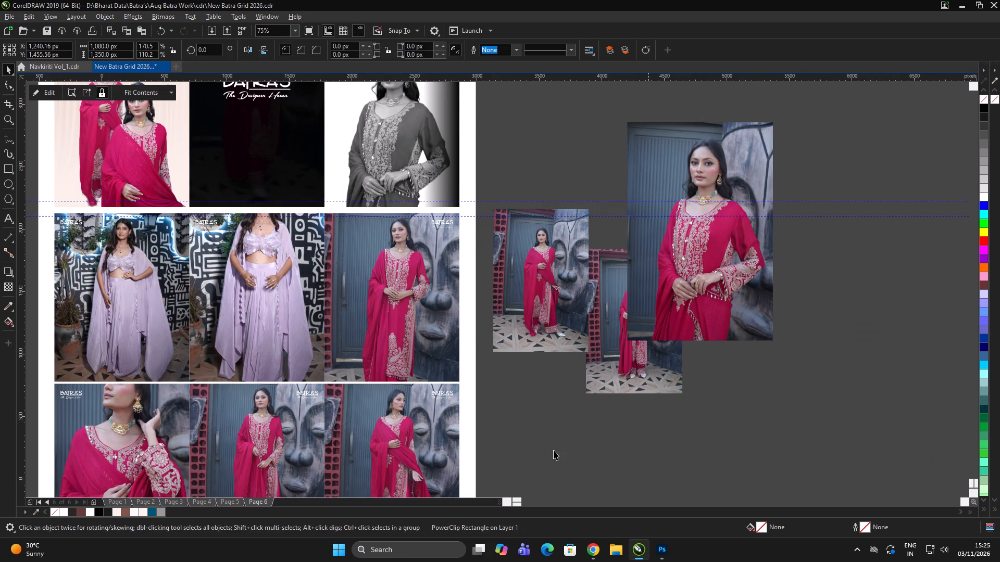
pyautogui.click(300, 318)
pyautogui.click(88, 92)
pyautogui.press('Delete')
pyautogui.click(528, 127)
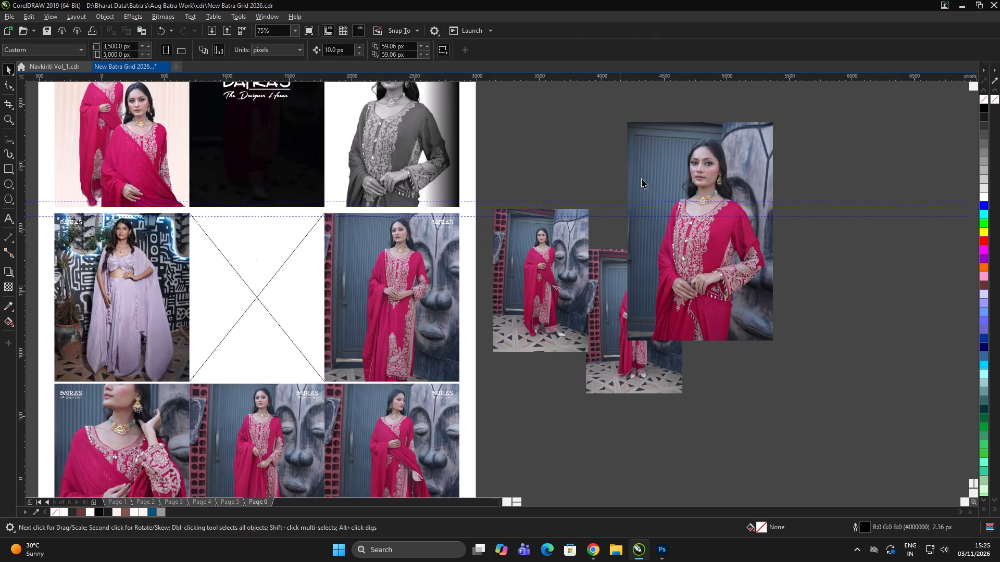
# PowerClip the DSC07150 photo inside the empty center frame of the middle row.
pyautogui.click(673, 175)
pyautogui.rightClick(672, 172)
pyautogui.click(718, 324)
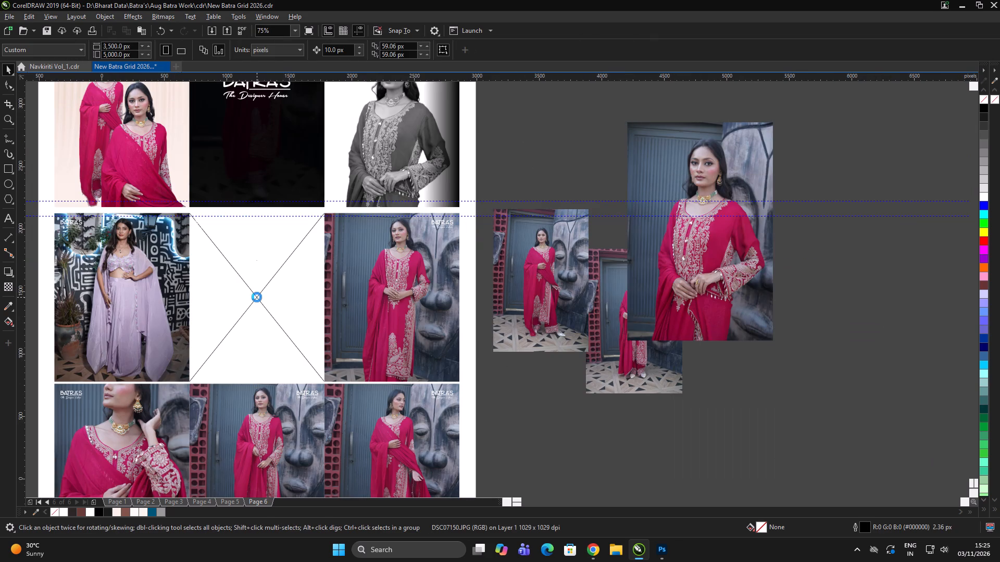
pyautogui.click(257, 297)
pyautogui.click(603, 439)
# Enlarge and reposition the DSC07150 photo within the middle row's center frame so it is cropped from the chin down.
pyautogui.keyDown('alt'); pyautogui.click(268, 314); pyautogui.keyUp('alt')
pyautogui.keyDown('shift'); pyautogui.moveTo(334, 411); pyautogui.dragTo(342, 426); pyautogui.keyUp('shift')
pyautogui.moveTo(302, 334); pyautogui.dragTo(304, 309)
pyautogui.scroll(1, 310, 306)
pyautogui.moveTo(308, 303); pyautogui.dragTo(296, 294)
pyautogui.click(310, 293)
pyautogui.scroll(-1, 494, 291)
pyautogui.tripleClick(738, 429)
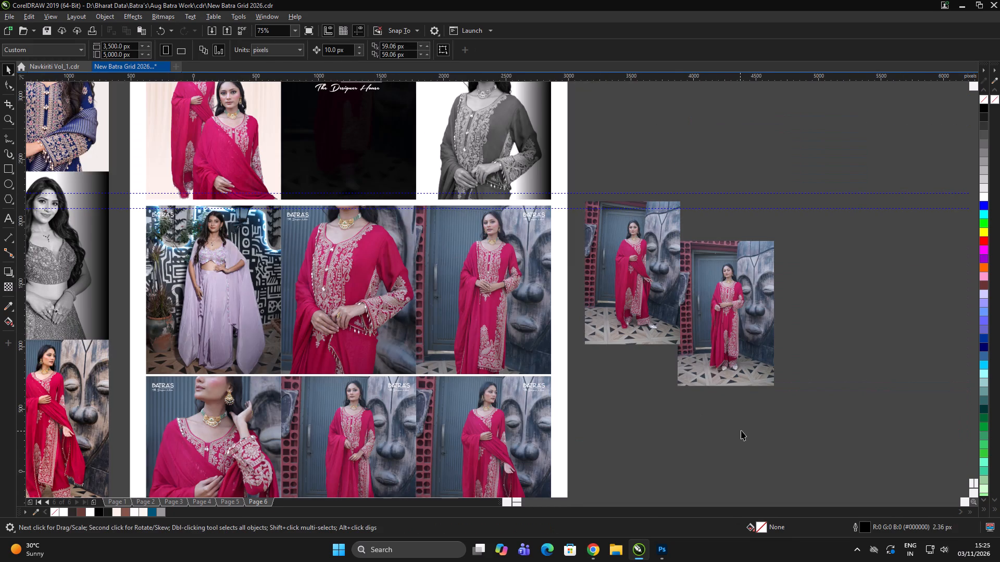
pyautogui.moveTo(741, 430); pyautogui.dragTo(739, 426)
# Move the DSC07146 photo to the left side of the page, to about X -1072, Y 1308 px.
pyautogui.click(633, 273)
pyautogui.moveTo(646, 254); pyautogui.dragTo(217, 291)
pyautogui.scroll(3, 216, 287)
pyautogui.scroll(-3, 589, 284)
pyautogui.moveTo(493, 303); pyautogui.dragTo(353, 304)
# Delete the reference grid image beside the page, Batra New Grid Design_20262.jpg.
pyautogui.click(226, 323)
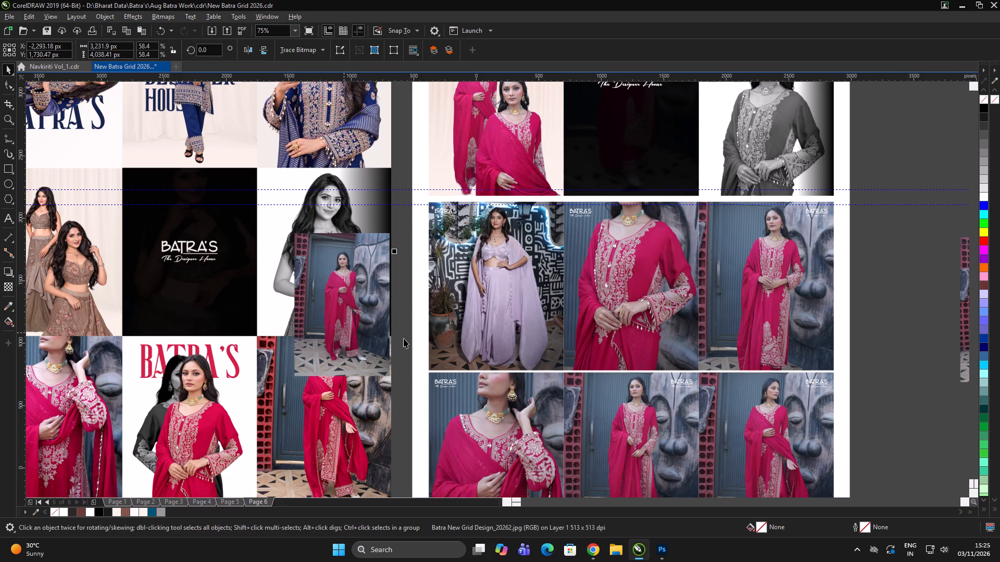
pyautogui.press('Delete')
# Ungroup the middle row's left post and delete the lavender photo from its frame.
pyautogui.click(517, 323)
pyautogui.hotkey('ctrl', 'u')
pyautogui.keyDown('ctrl'); pyautogui.click(245, 399); pyautogui.keyUp('ctrl')
pyautogui.click(468, 318)
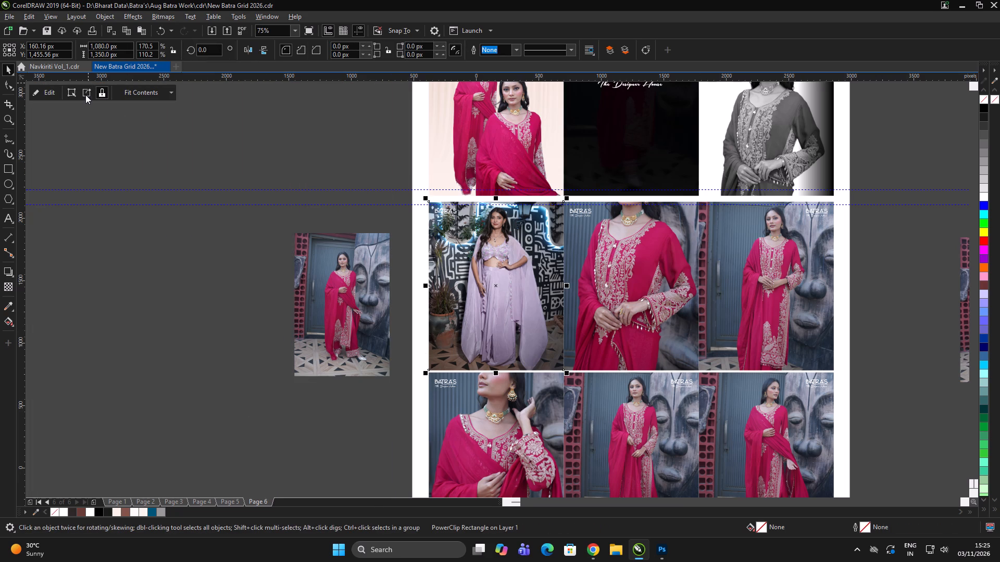
pyautogui.click(89, 90)
pyautogui.press('Delete')
pyautogui.click(140, 390)
pyautogui.moveTo(141, 390); pyautogui.dragTo(147, 388)
# PowerClip the DSC07146 photo inside the empty left frame of the middle row.
pyautogui.click(337, 262)
pyautogui.rightClick(327, 249)
pyautogui.click(372, 385)
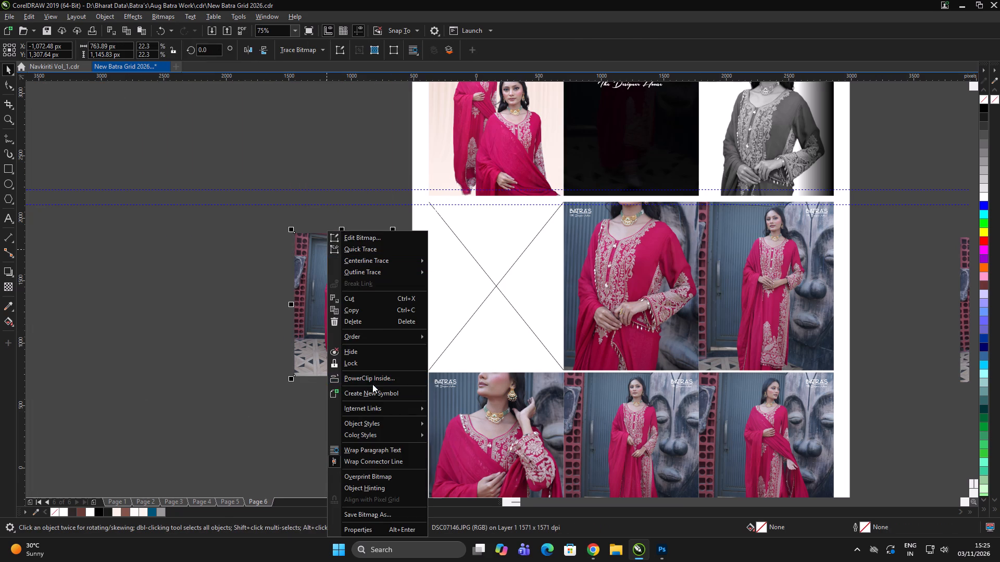
pyautogui.click(379, 383)
pyautogui.click(462, 303)
pyautogui.click(282, 351)
# Enlarge the DSC07146 photo within the middle row's left frame to about 1156 × 1734 px so it fills the frame.
pyautogui.keyDown('alt'); pyautogui.click(507, 292); pyautogui.keyUp('alt')
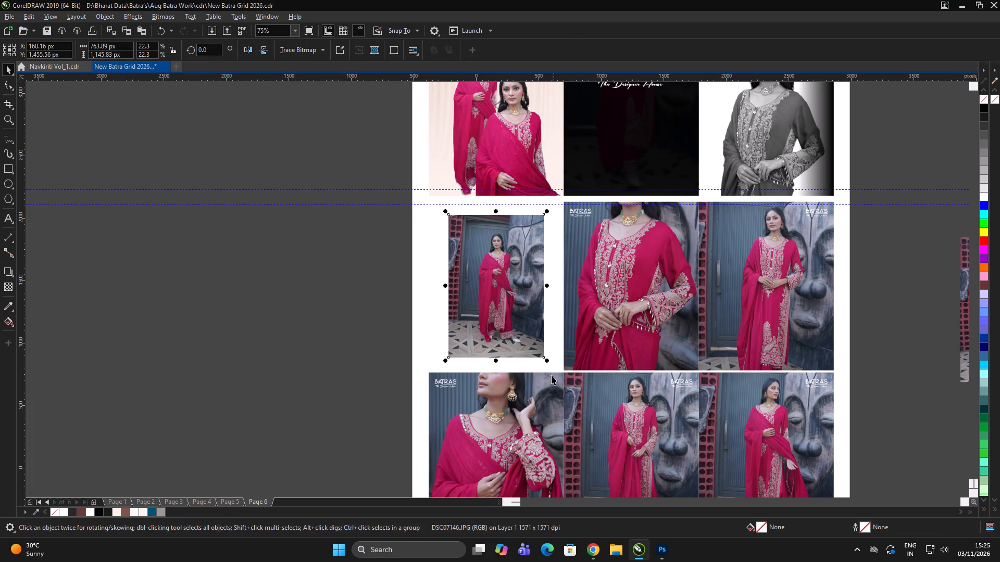
pyautogui.keyDown('shift'); pyautogui.moveTo(550, 361); pyautogui.dragTo(601, 429); pyautogui.keyUp('shift')
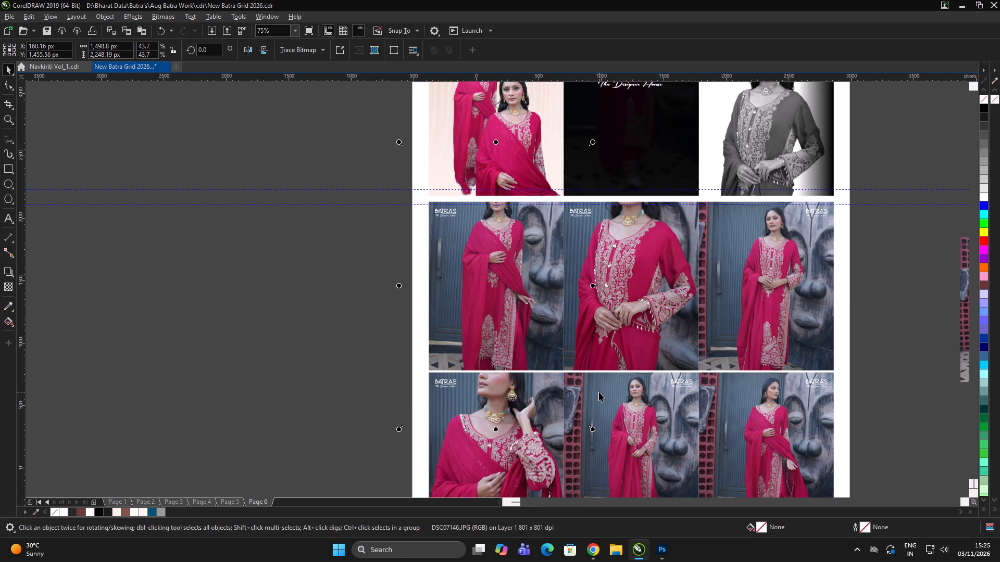
pyautogui.click(193, 308)
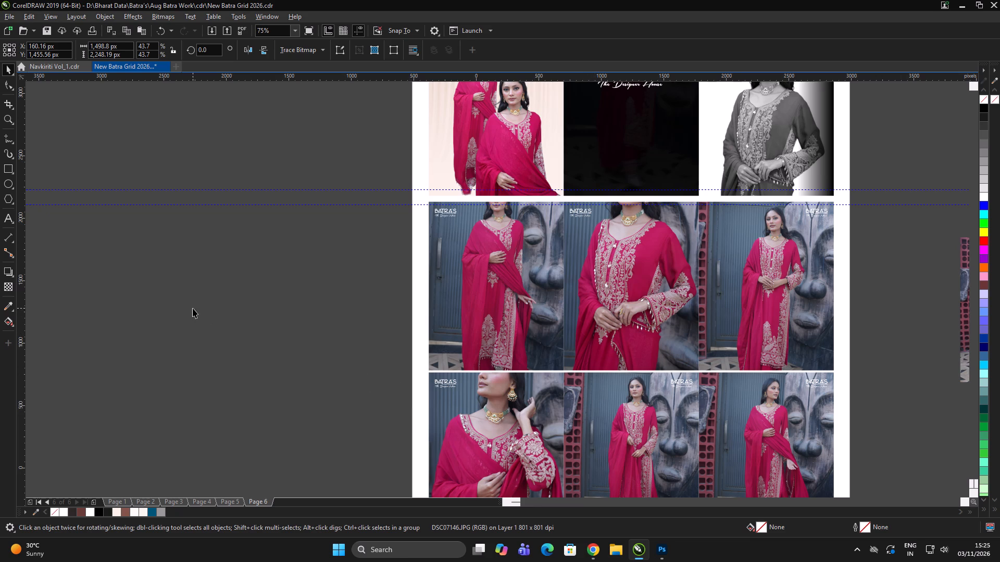
pyautogui.click(194, 304)
pyautogui.keyDown('alt'); pyautogui.click(508, 322); pyautogui.keyUp('alt')
pyautogui.keyDown('shift'); pyautogui.moveTo(595, 431); pyautogui.dragTo(595, 432); pyautogui.keyUp('shift')
pyautogui.keyDown('shift'); pyautogui.moveTo(595, 432); pyautogui.dragTo(574, 447); pyautogui.keyUp('shift')
pyautogui.scroll(1, 518, 289)
pyautogui.scroll(-2, 523, 301)
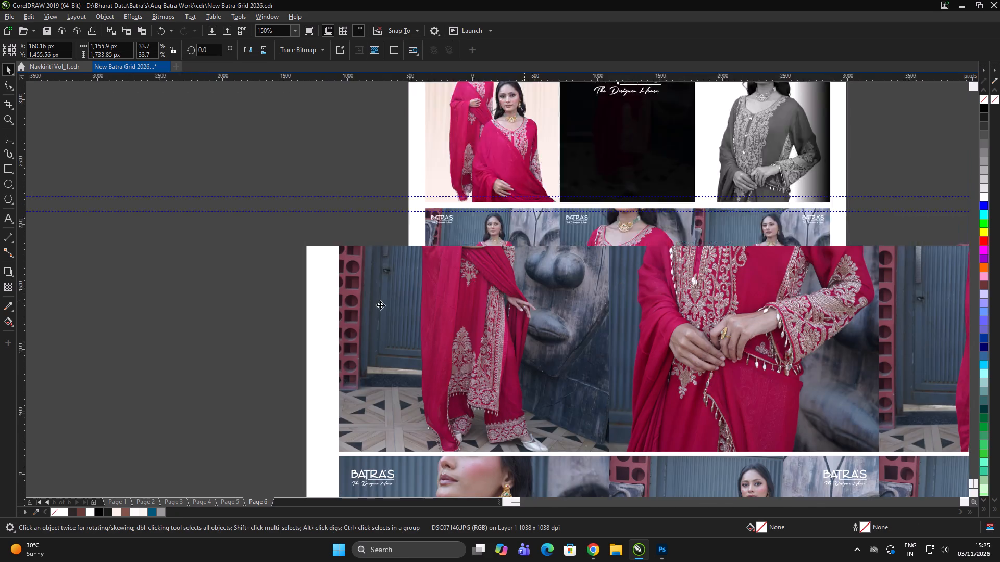
pyautogui.tripleClick(310, 302)
# Delete the leftover red-outfit photo lying to the right of the page.
pyautogui.click(736, 408)
pyautogui.click(735, 394)
pyautogui.click(697, 292)
pyautogui.press('Delete')
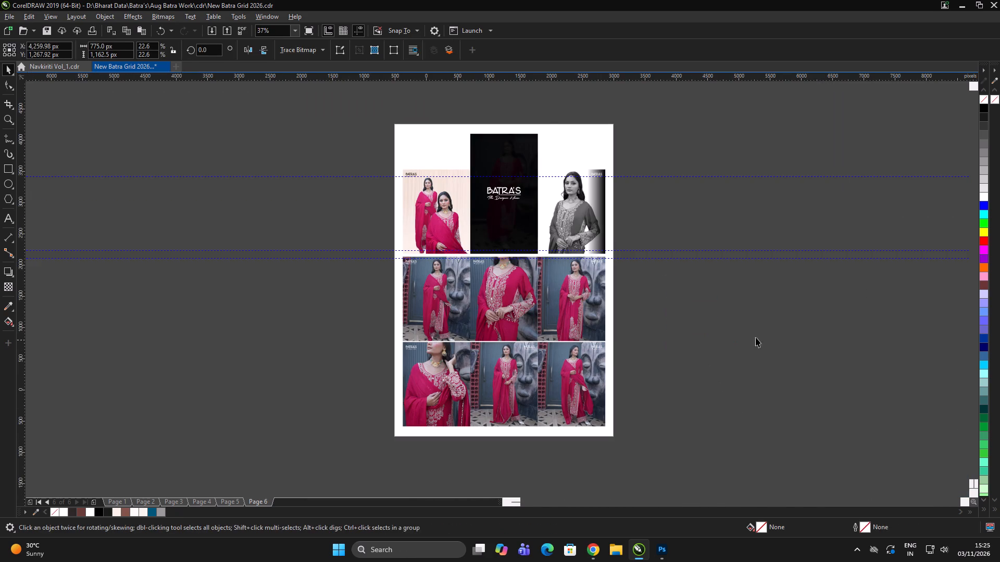
pyautogui.click(811, 320)
pyautogui.moveTo(817, 317); pyautogui.dragTo(802, 306)
# Group all objects of the top row, covering its left, center and right posts.
pyautogui.scroll(2, 545, 118)
pyautogui.scroll(-1, 484, 200)
pyautogui.click(492, 189)
pyautogui.click(458, 205)
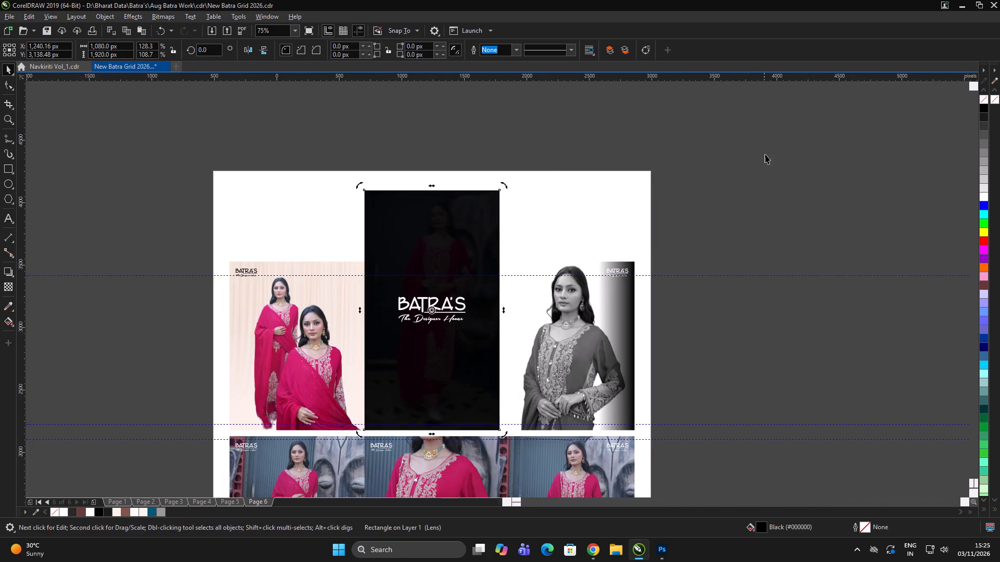
pyautogui.click(765, 154)
pyautogui.moveTo(781, 112); pyautogui.dragTo(115, 433)
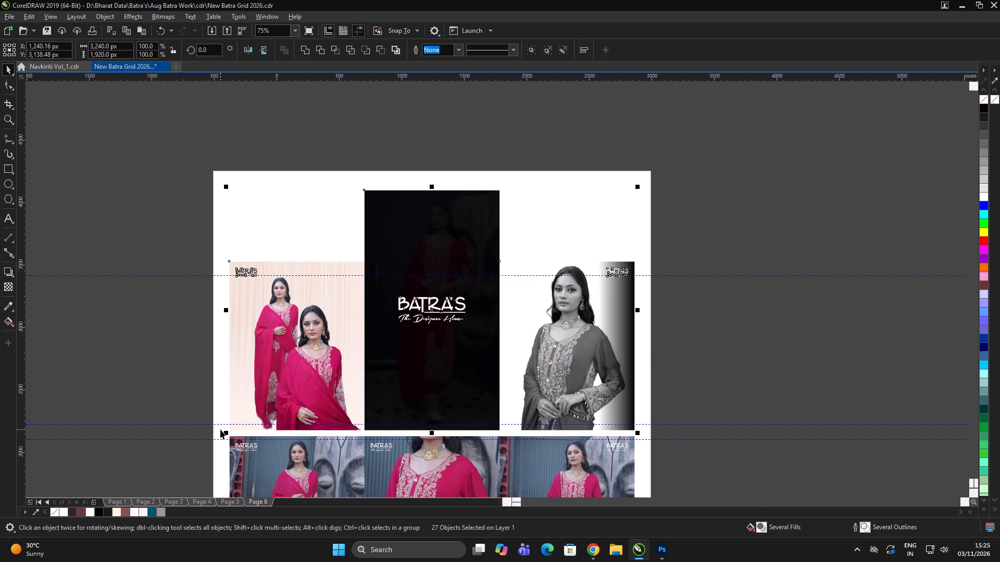
pyautogui.hotkey('ctrl', 'g')
# Start a JPG export of the top row group and open the folder Bharat Data > Batra's > Aug Batra Work > grid.
pyautogui.hotkey('ctrl', 'e')
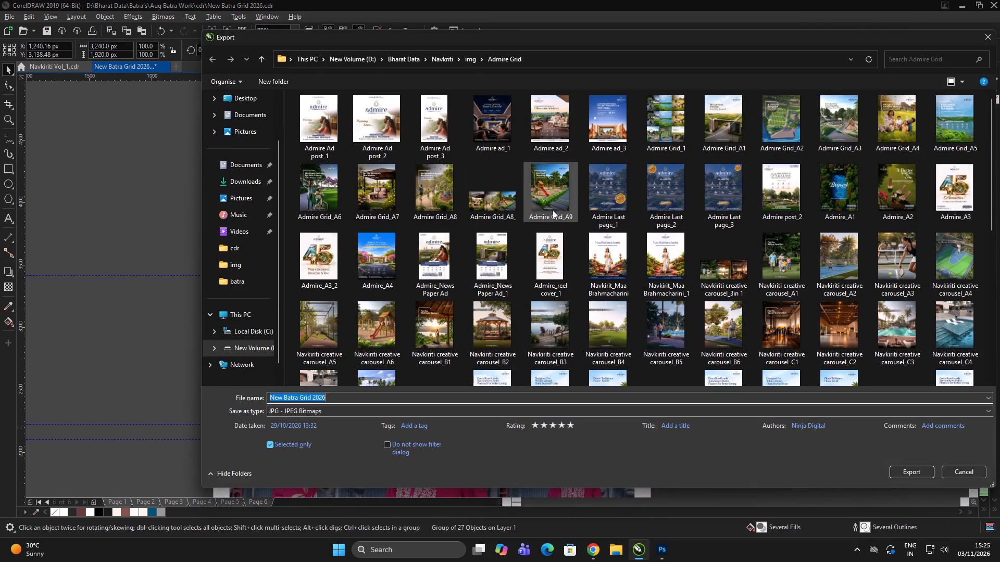
pyautogui.scroll(-1, 358, 339)
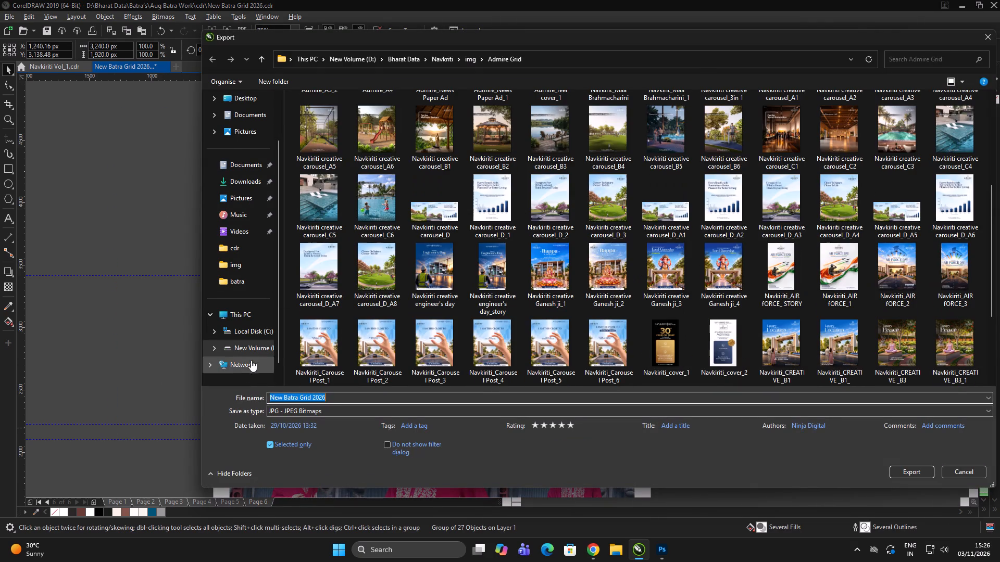
pyautogui.click(254, 351)
pyautogui.doubleClick(317, 128)
pyautogui.click(389, 204)
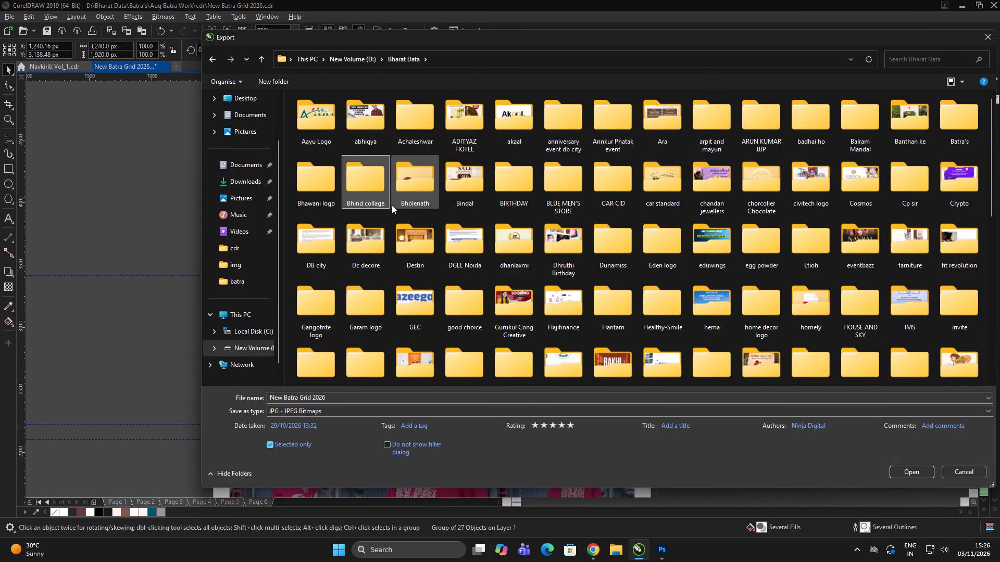
pyautogui.write('bat')
pyautogui.doubleClick(966, 116)
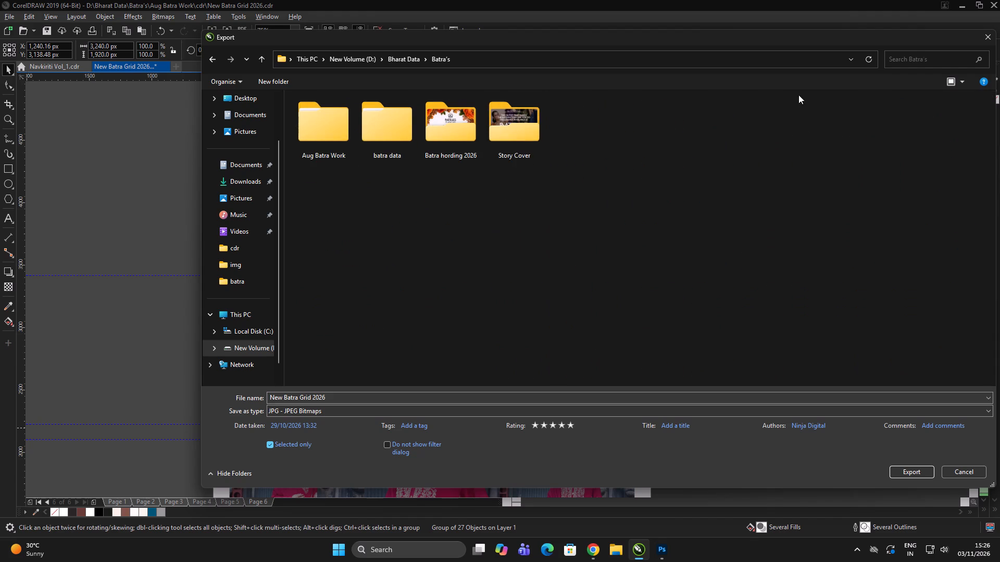
pyautogui.doubleClick(340, 132)
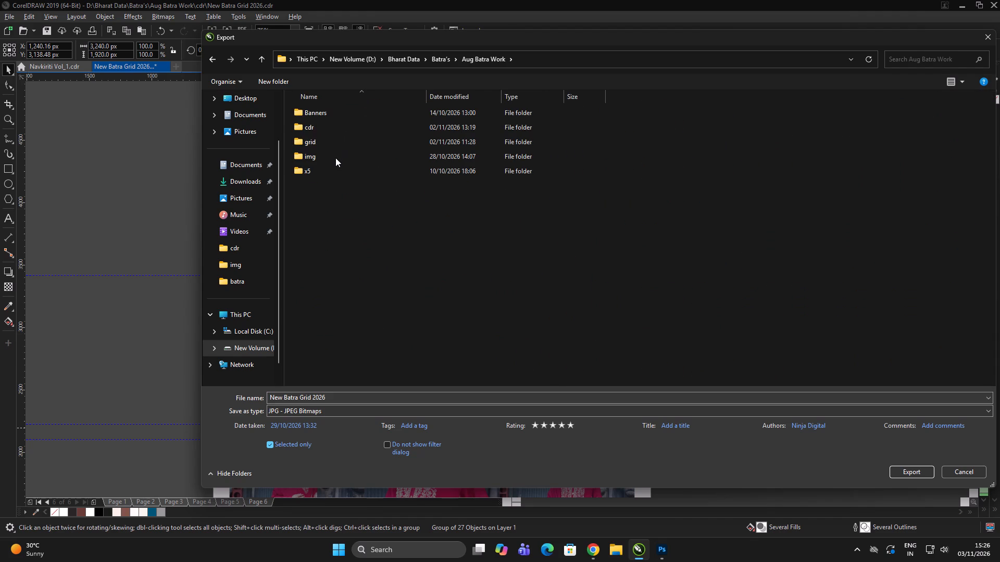
pyautogui.doubleClick(335, 158)
pyautogui.scroll(-7, 786, 314)
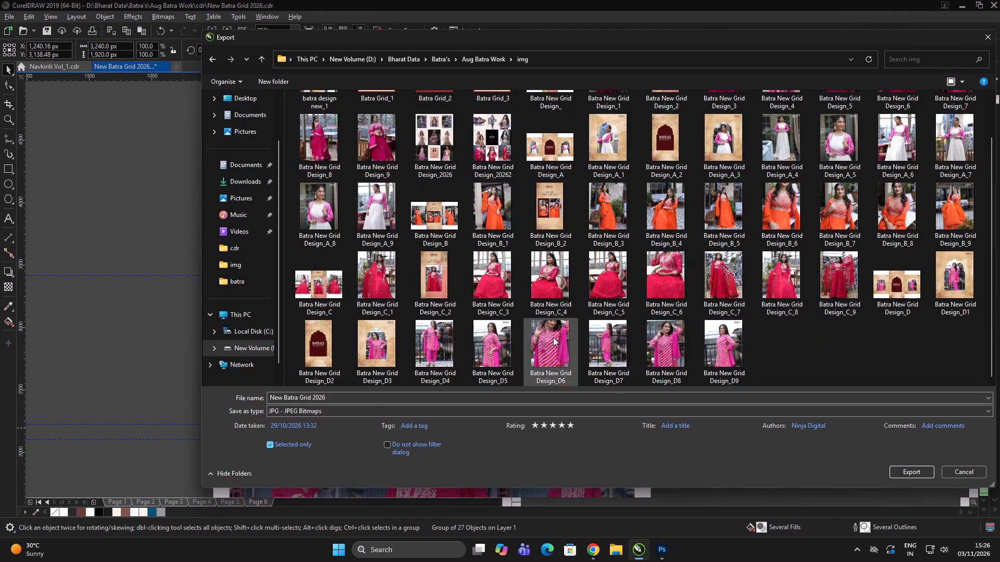
pyautogui.scroll(5, 623, 135)
pyautogui.click(496, 59)
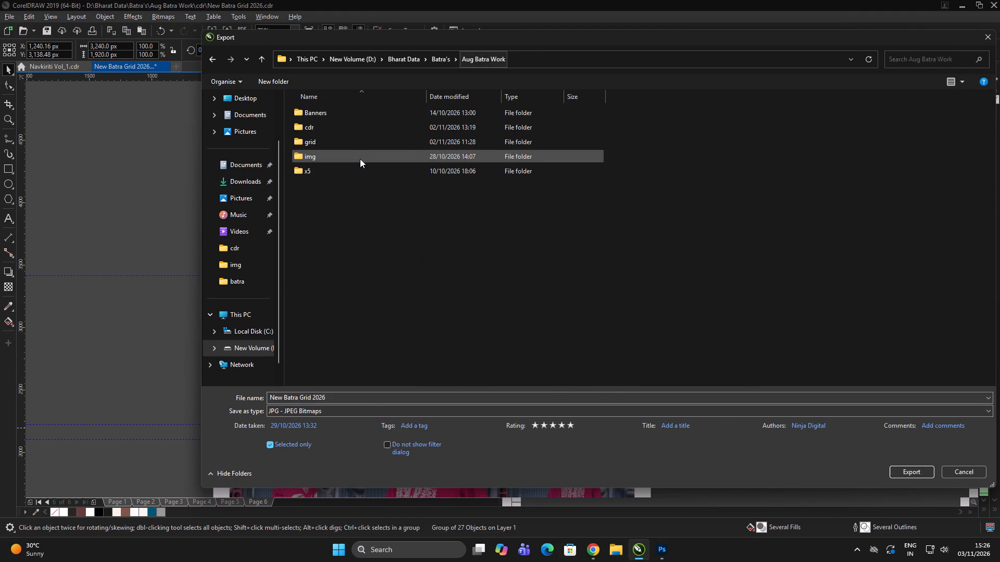
pyautogui.doubleClick(357, 143)
pyautogui.doubleClick(787, 331)
# Name the export file Batra's 2026 E, based on the existing Batra's 2026 D name, and proceed to the JPEG settings.
pyautogui.click(676, 260)
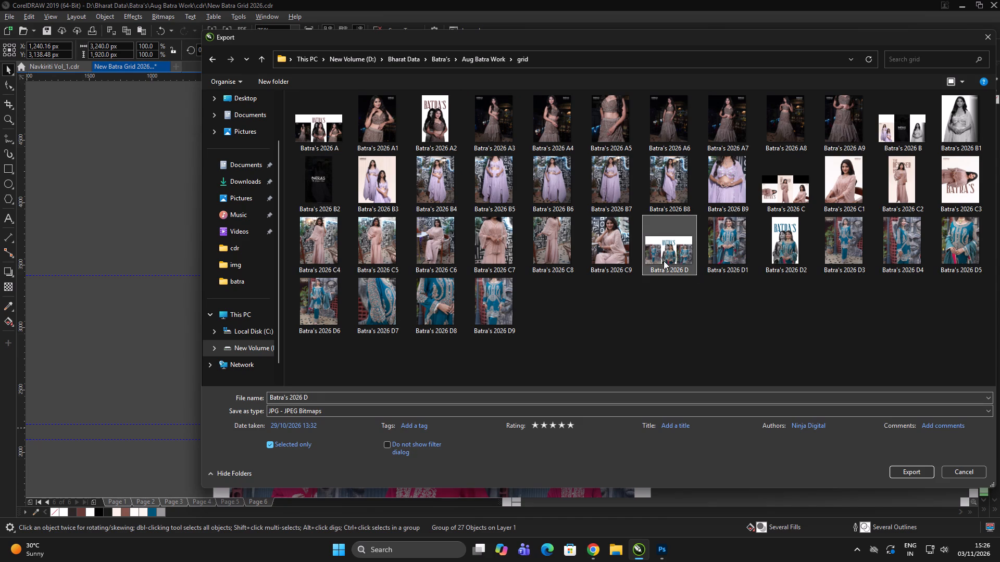
pyautogui.tripleClick(408, 394)
pyautogui.press('BackSpace')
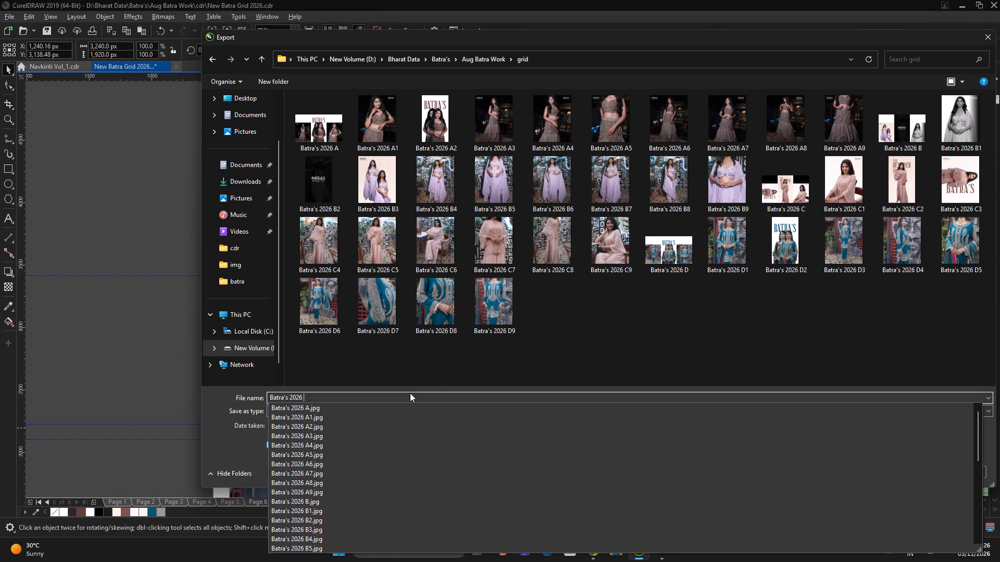
pyautogui.hotkey('shift', 'e')
pyautogui.press('Return')
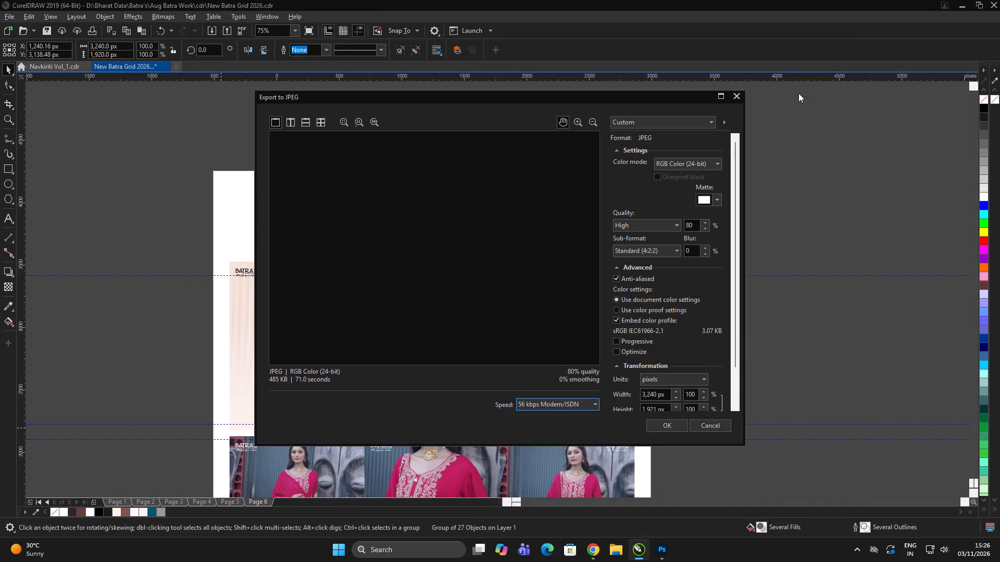
# Set the JPEG matte color to black (#000000) and complete the export.
pyautogui.click(716, 203)
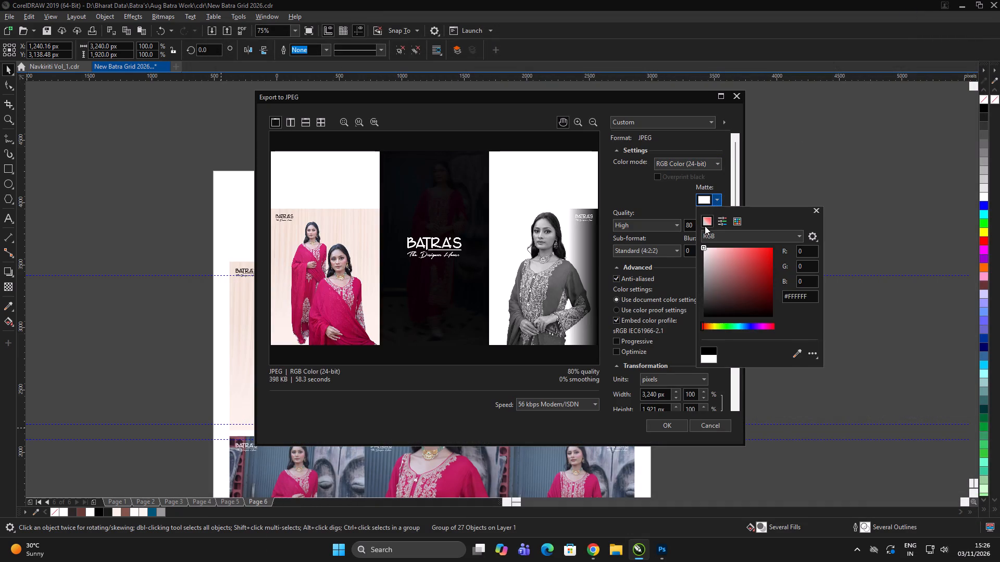
pyautogui.moveTo(703, 248); pyautogui.dragTo(657, 359)
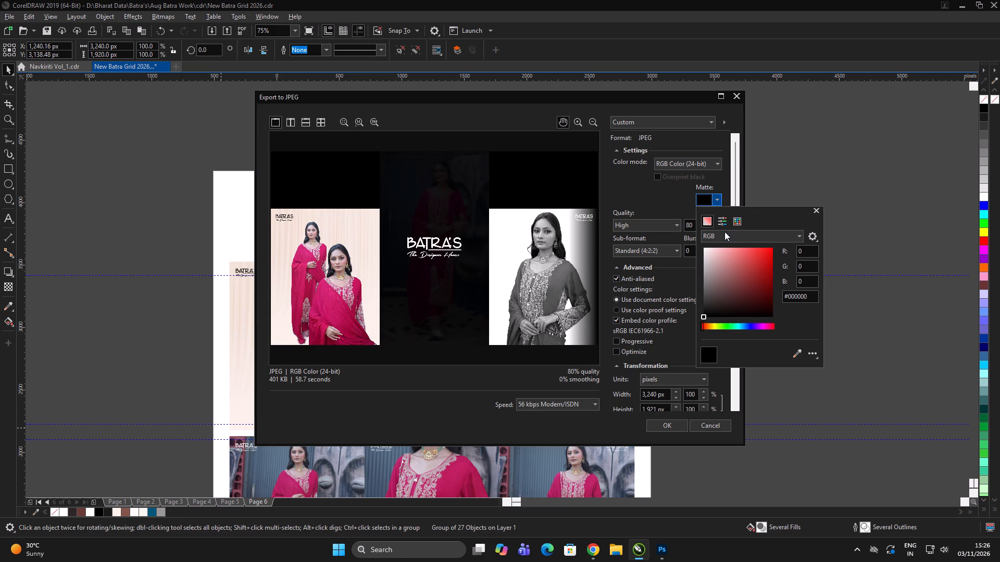
pyautogui.click(658, 201)
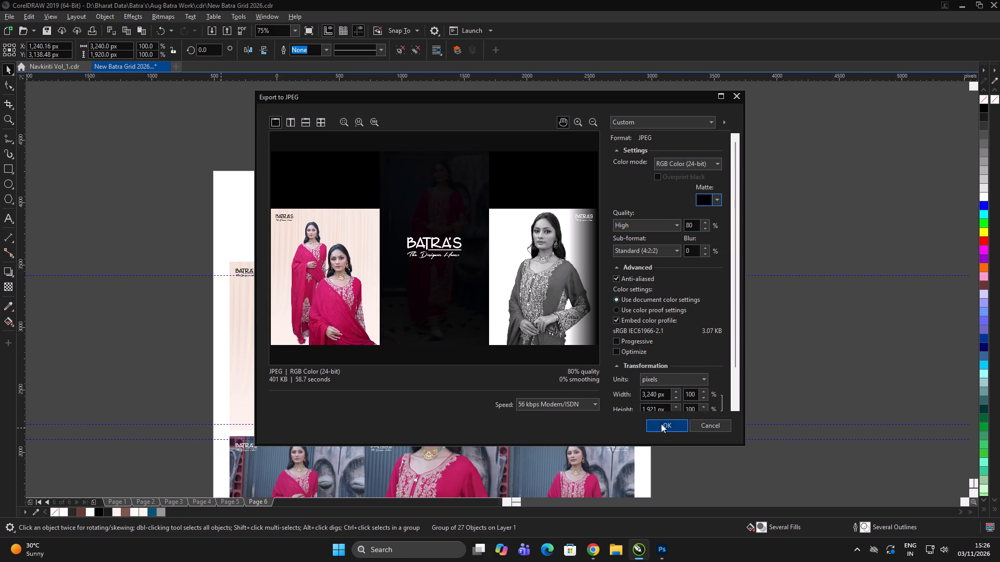
pyautogui.click(658, 427)
pyautogui.doubleClick(782, 352)
# Ungroup the top row objects.
pyautogui.click(560, 352)
pyautogui.hotkey('ctrl', 'u')
pyautogui.keyDown('ctrl'); pyautogui.click(710, 299); pyautogui.keyUp('ctrl')
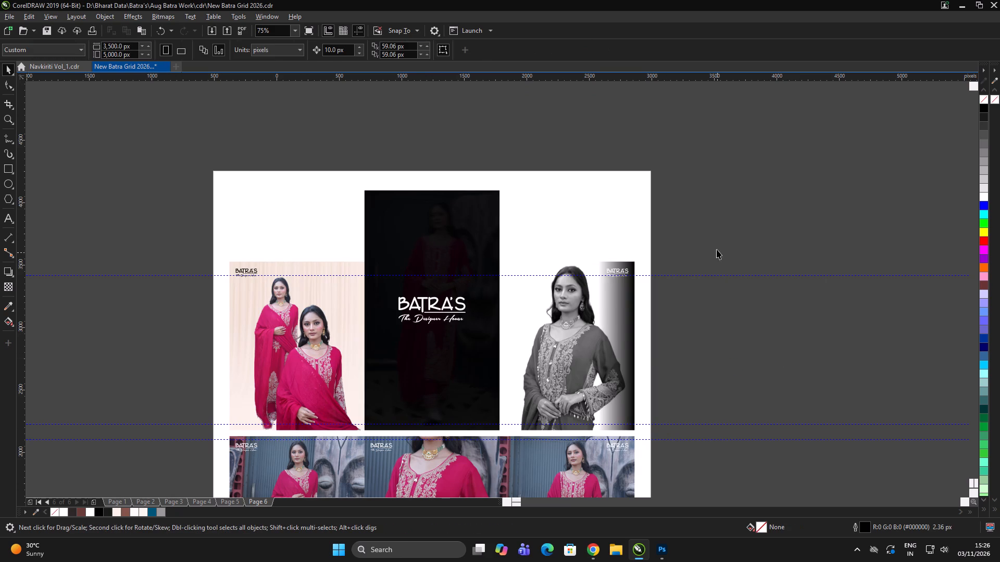
# Group the objects of the top row's right black-and-white post.
pyautogui.moveTo(708, 229); pyautogui.dragTo(464, 432)
pyautogui.hotkey('ctrl', 'g')
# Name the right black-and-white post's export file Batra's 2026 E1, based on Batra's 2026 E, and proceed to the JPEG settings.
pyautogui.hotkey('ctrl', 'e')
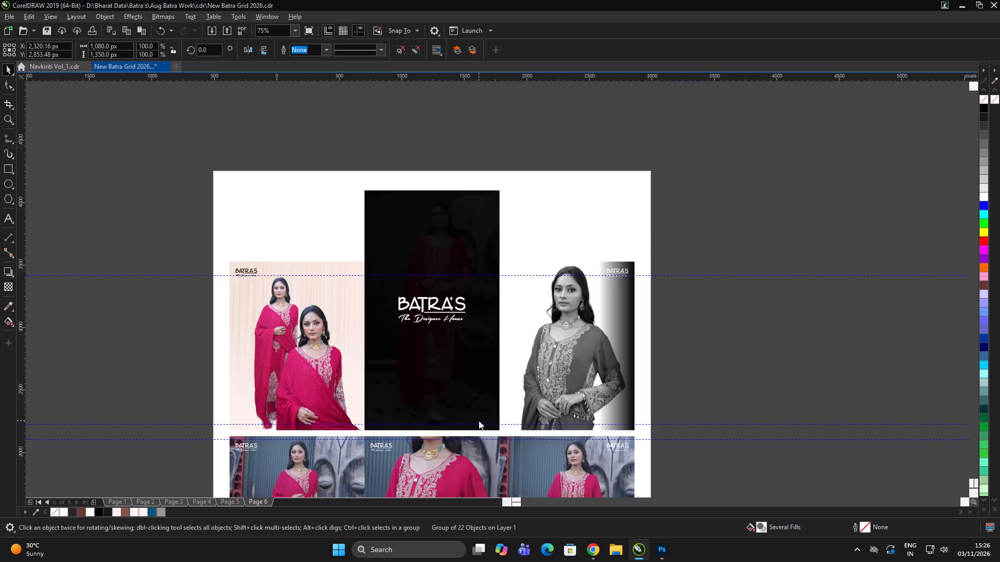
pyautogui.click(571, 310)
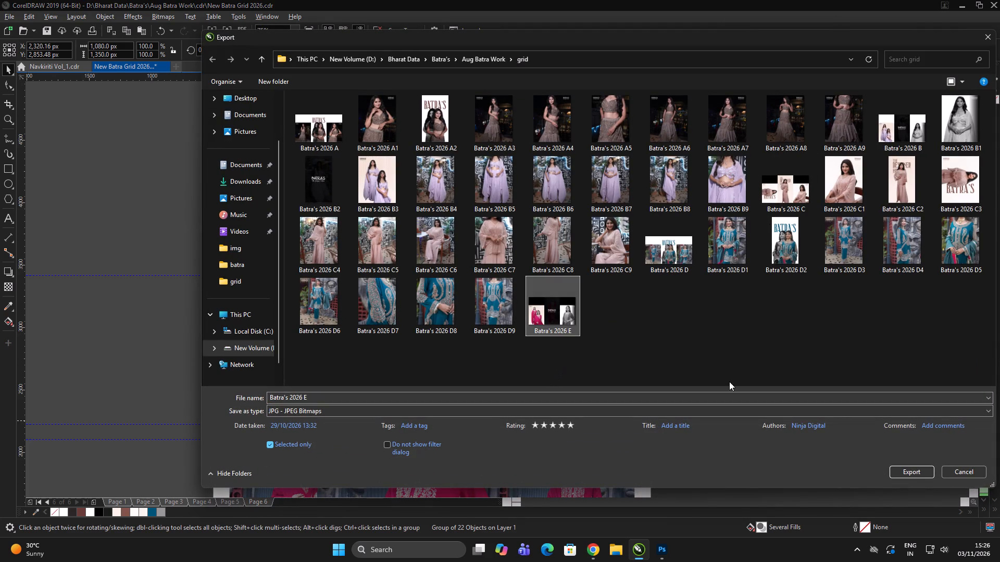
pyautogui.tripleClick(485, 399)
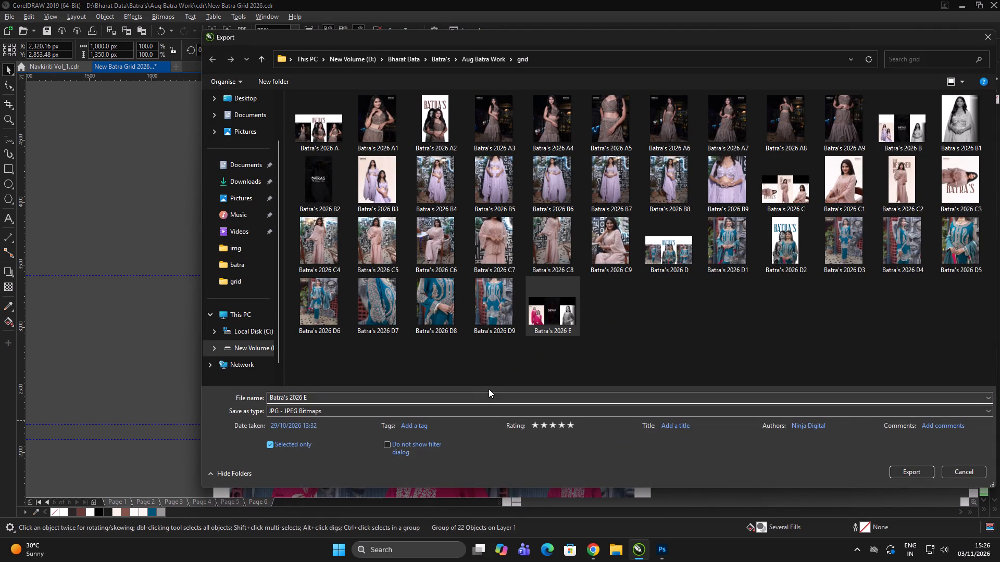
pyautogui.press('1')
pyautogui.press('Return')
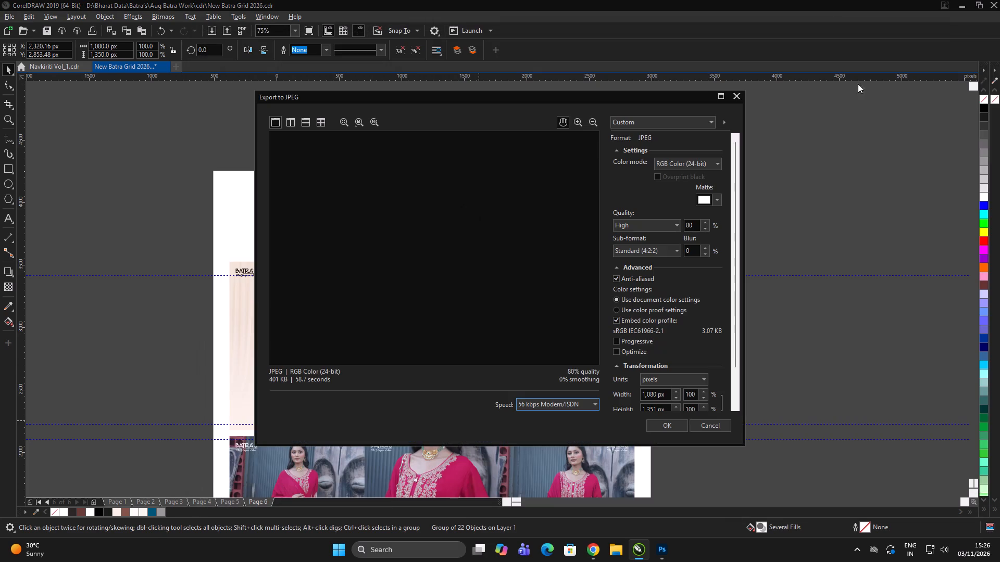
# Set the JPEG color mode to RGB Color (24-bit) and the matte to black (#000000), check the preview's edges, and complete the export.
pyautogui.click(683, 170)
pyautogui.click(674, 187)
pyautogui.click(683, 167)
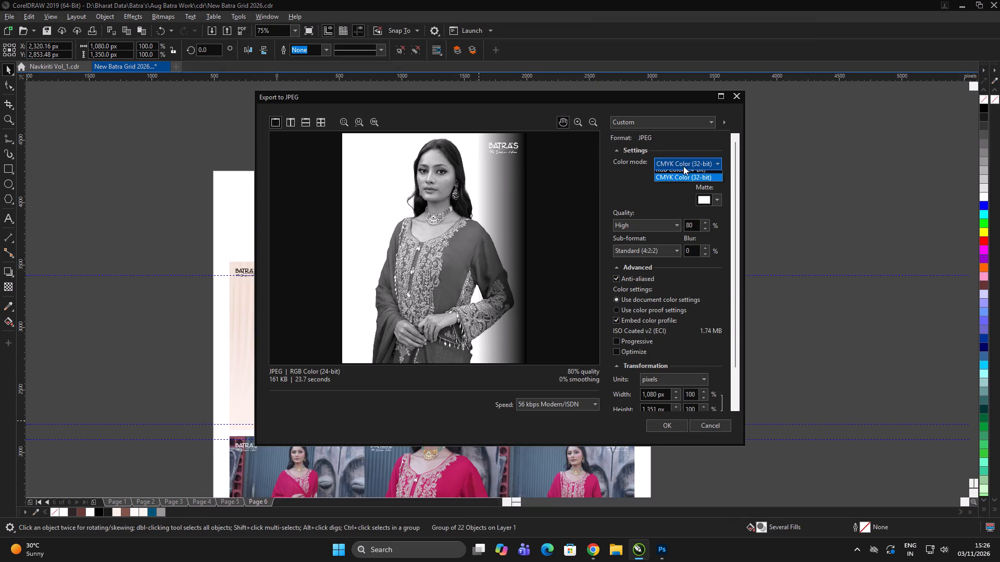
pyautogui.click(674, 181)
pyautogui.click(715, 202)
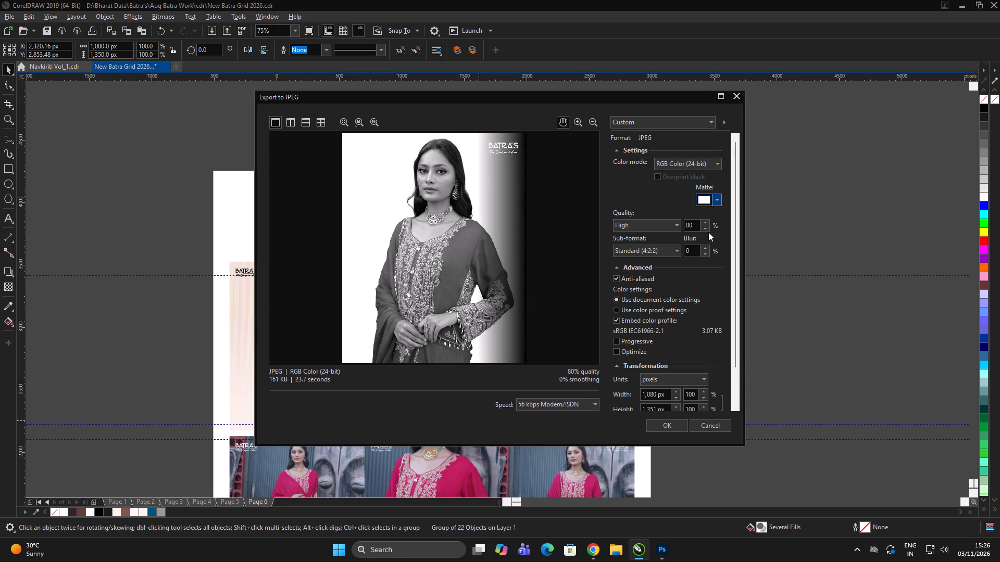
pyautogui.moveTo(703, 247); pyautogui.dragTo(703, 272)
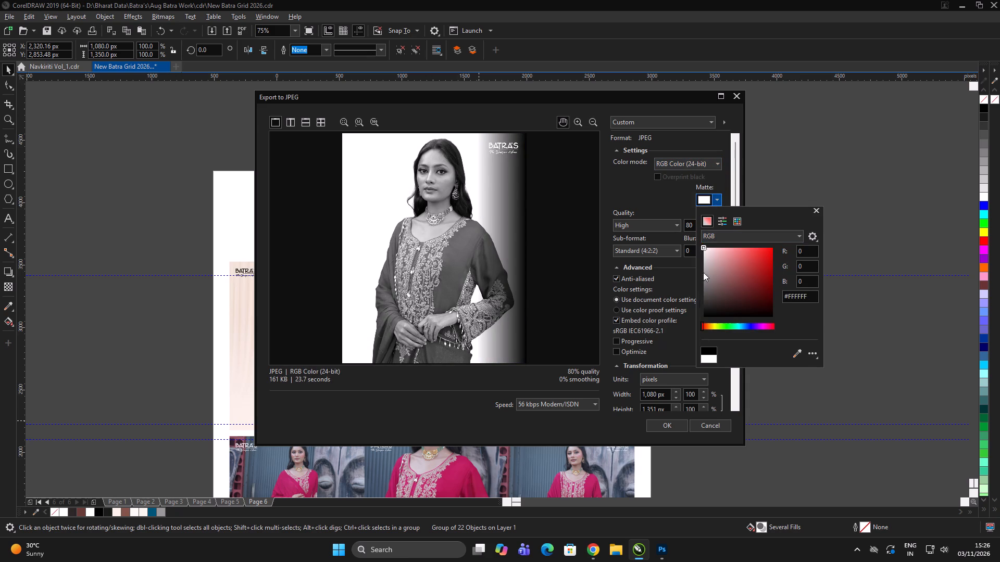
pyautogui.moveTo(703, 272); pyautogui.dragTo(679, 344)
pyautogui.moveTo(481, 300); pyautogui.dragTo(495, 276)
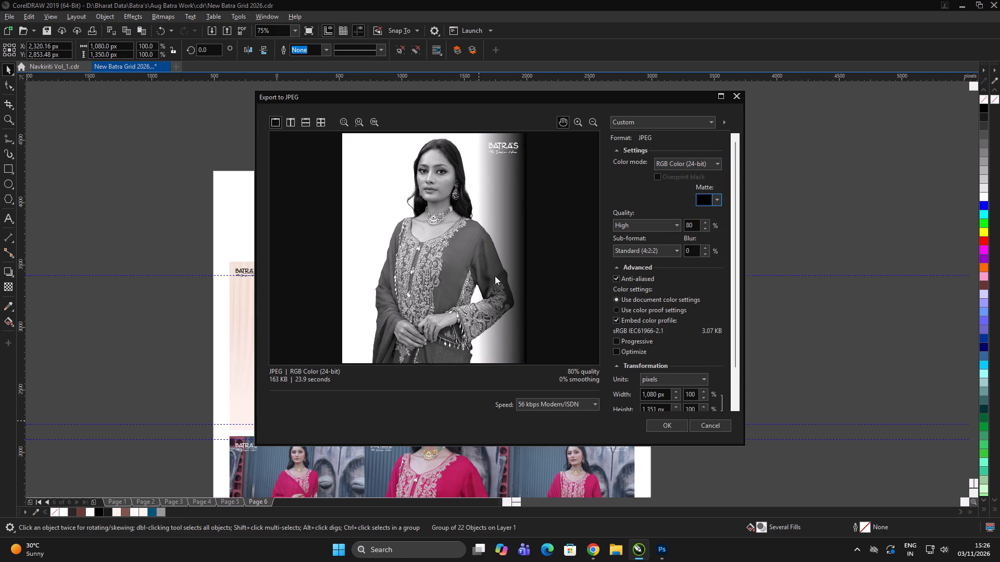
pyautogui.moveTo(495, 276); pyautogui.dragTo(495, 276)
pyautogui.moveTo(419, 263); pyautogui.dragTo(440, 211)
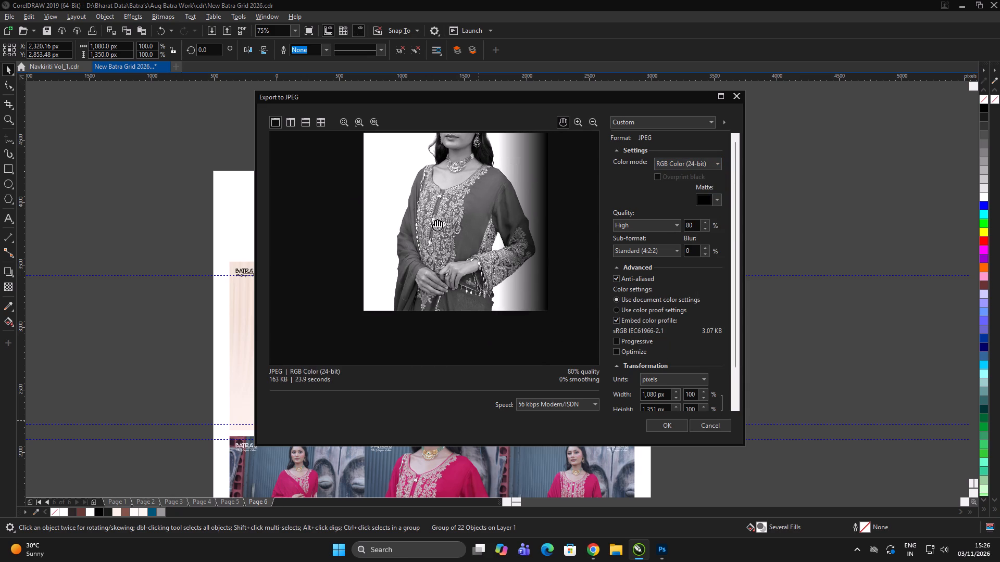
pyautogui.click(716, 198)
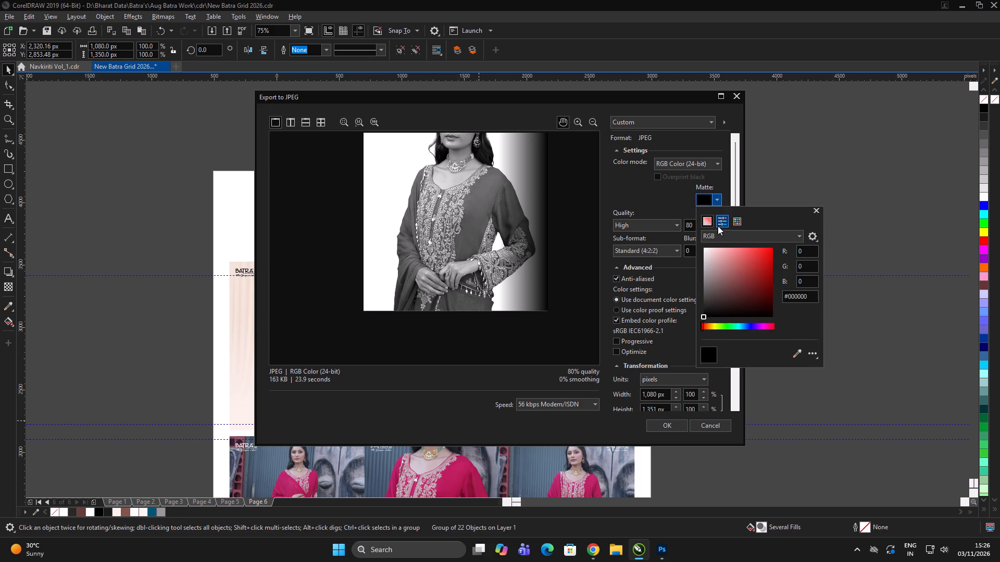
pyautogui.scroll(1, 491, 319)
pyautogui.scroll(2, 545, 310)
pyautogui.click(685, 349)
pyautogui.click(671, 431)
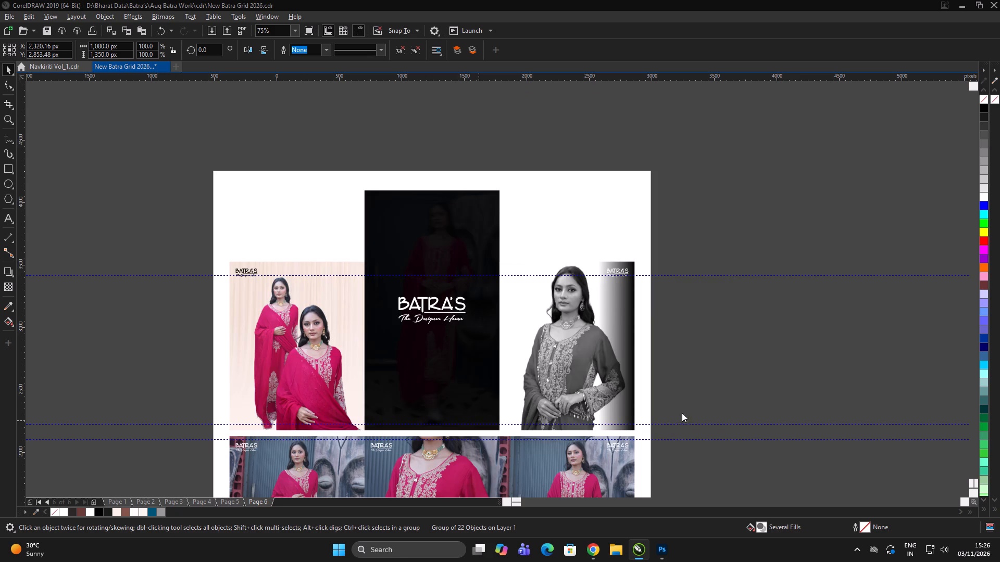
# Ungroup the right black-and-white post and move its black gradient rectangle off the page to about X 3,537 px.
pyautogui.scroll(3, 622, 416)
pyautogui.scroll(-3, 594, 332)
pyautogui.hotkey('ctrl', 'u')
pyautogui.keyDown('ctrl'); pyautogui.doubleClick(757, 320); pyautogui.keyUp('ctrl')
pyautogui.click(601, 319)
pyautogui.moveTo(558, 306); pyautogui.dragTo(697, 304)
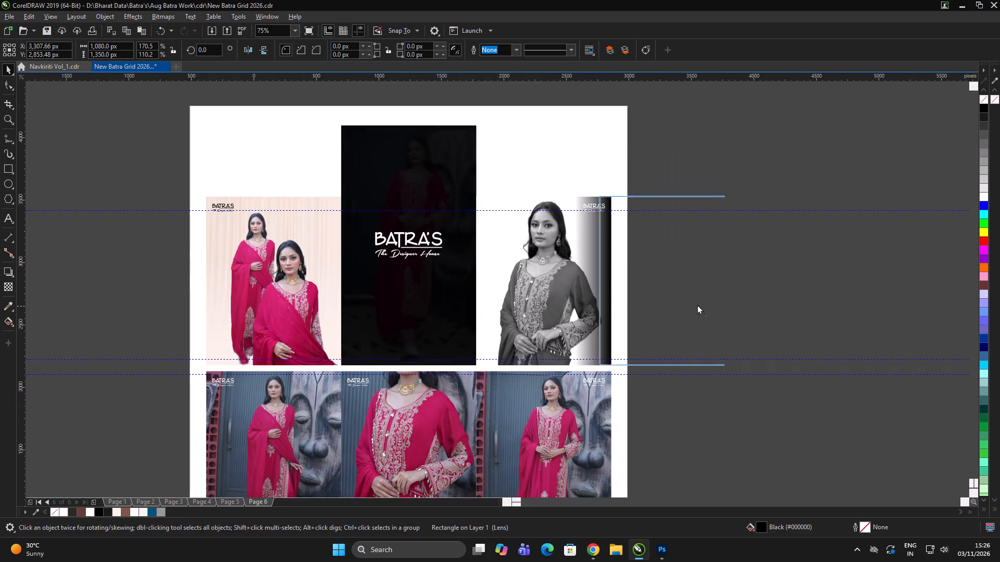
pyautogui.moveTo(697, 304); pyautogui.dragTo(710, 306)
pyautogui.click(728, 308)
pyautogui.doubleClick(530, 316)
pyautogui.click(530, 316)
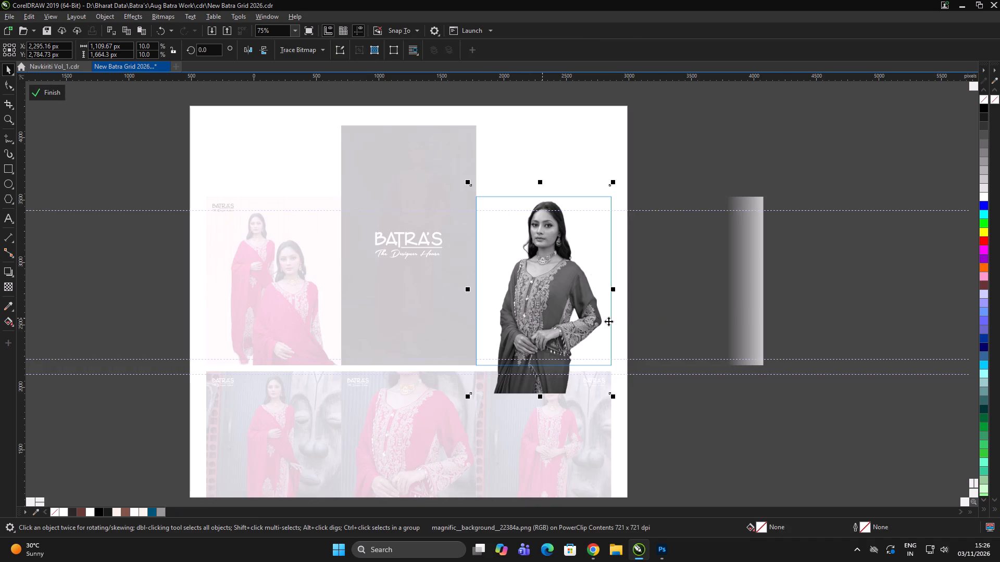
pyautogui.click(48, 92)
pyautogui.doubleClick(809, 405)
# Remove the outline from the black gradient rectangle beside the page.
pyautogui.click(719, 266)
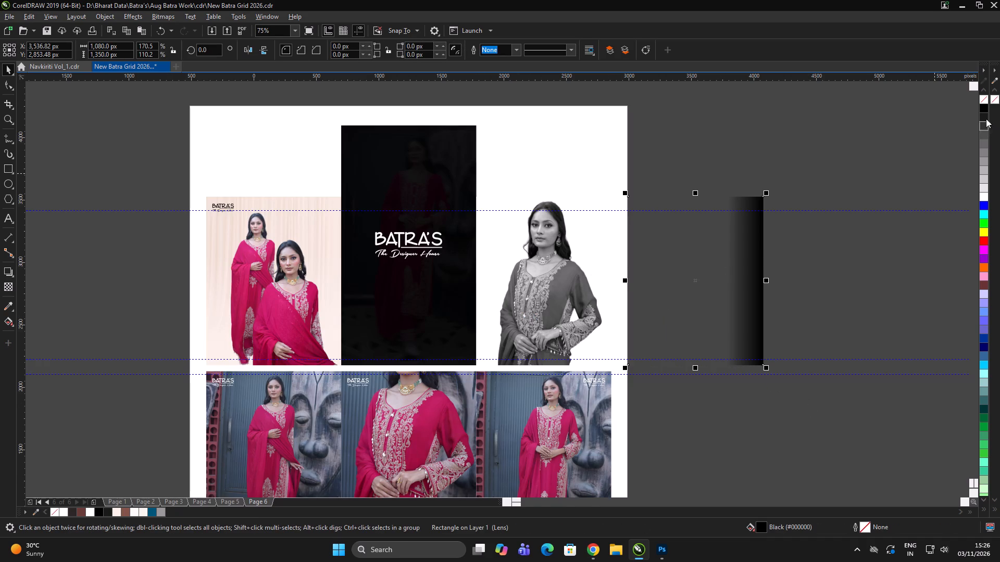
pyautogui.rightClick(985, 102)
pyautogui.click(883, 235)
pyautogui.click(892, 236)
# Align the black gradient rectangle's center horizontally and vertically with the black-and-white photo frame.
pyautogui.click(688, 259)
pyautogui.keyDown('shift'); pyautogui.click(515, 267); pyautogui.keyUp('shift')
pyautogui.press('e')
pyautogui.press('c')
pyautogui.moveTo(903, 201); pyautogui.dragTo(898, 202)
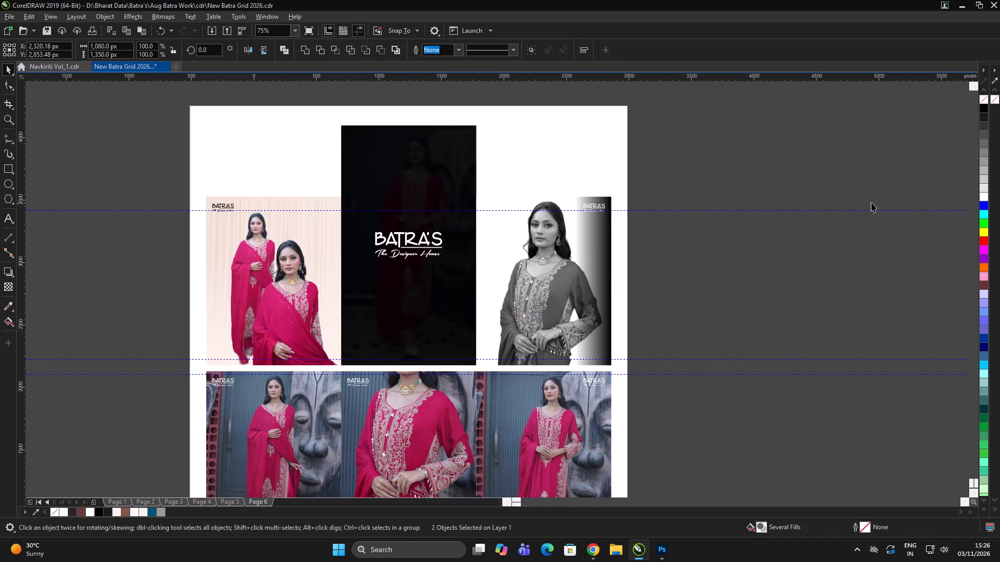
# Group all objects of the top row's right black-and-white post.
pyautogui.moveTo(811, 161); pyautogui.dragTo(462, 368)
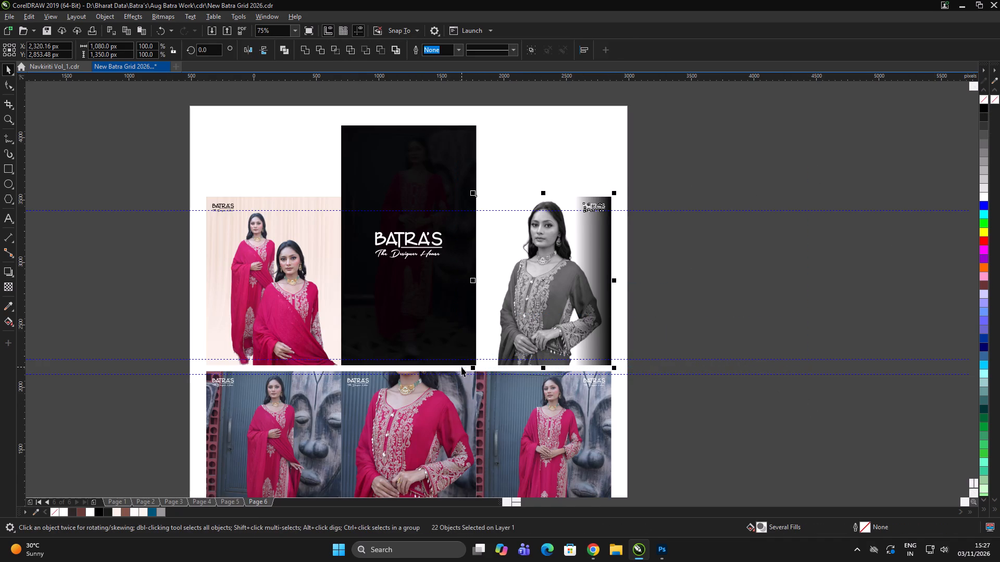
pyautogui.hotkey('ctrl', 'g')
# Export the grouped post over the existing Batra's 2026 E1 file and proceed to the JPEG settings.
pyautogui.hotkey('ctrl', 'e')
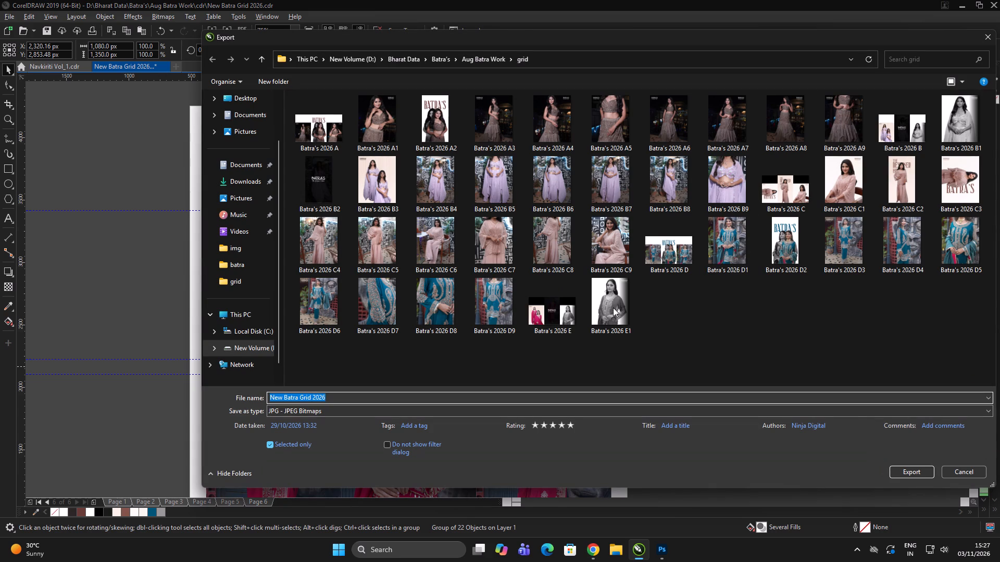
pyautogui.click(611, 304)
pyautogui.click(904, 473)
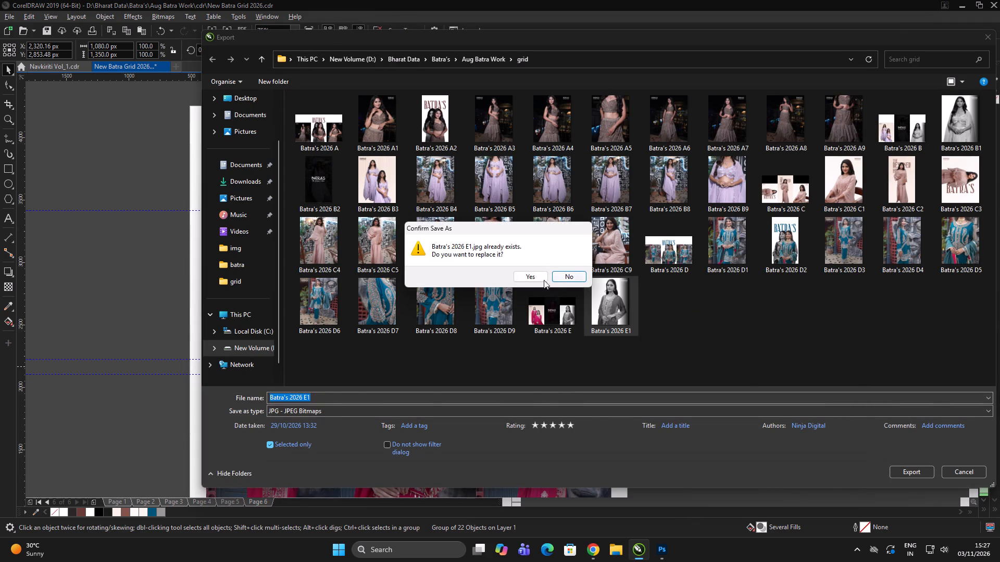
pyautogui.click(534, 276)
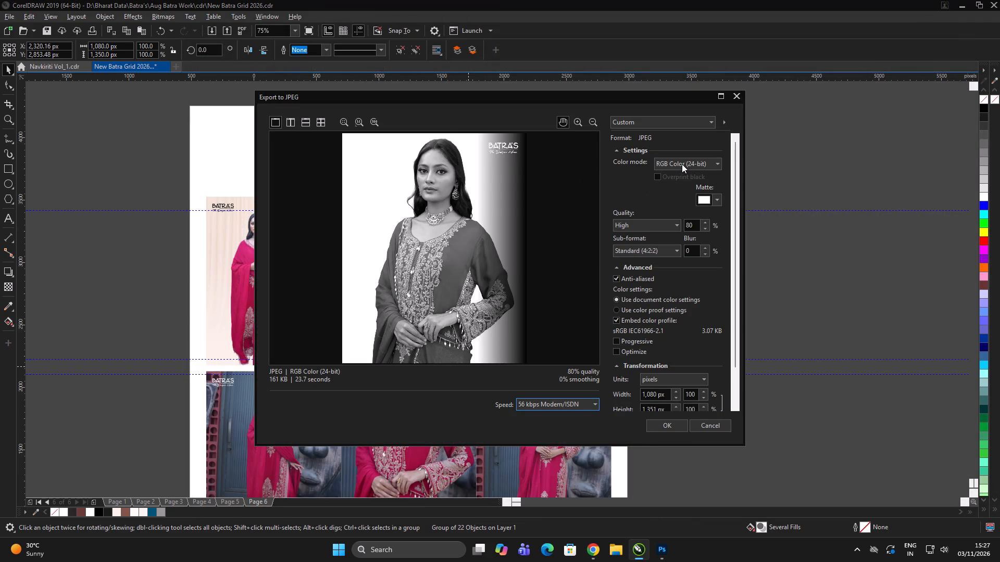
# Keep RGB Color (24-bit), check the lower edge in the preview, complete the JPEG export, and deselect the post.
pyautogui.click(682, 164)
pyautogui.click(682, 164)
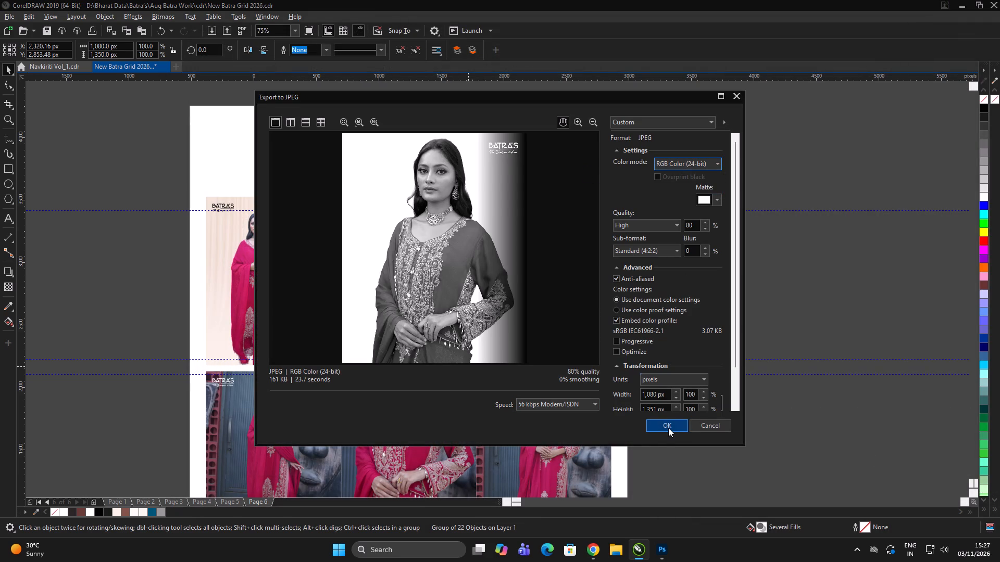
pyautogui.moveTo(471, 266); pyautogui.dragTo(501, 228)
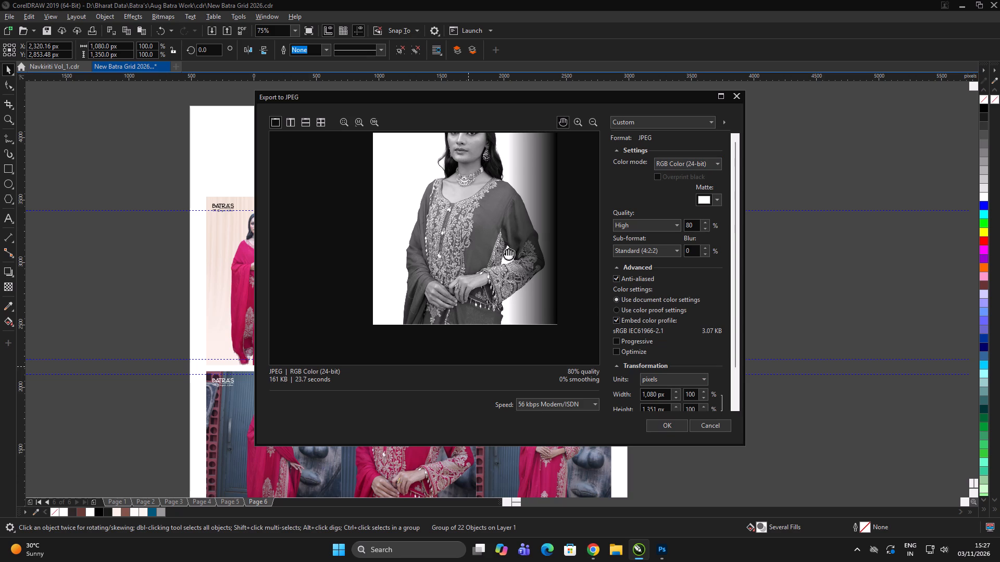
pyautogui.keyDown('alt'); pyautogui.scroll(20, 530, 338); pyautogui.keyUp('alt')
pyautogui.keyDown('alt'); pyautogui.scroll(1, 530, 338); pyautogui.keyUp('alt')
pyautogui.click(538, 313)
pyautogui.click(664, 424)
pyautogui.tripleClick(758, 272)
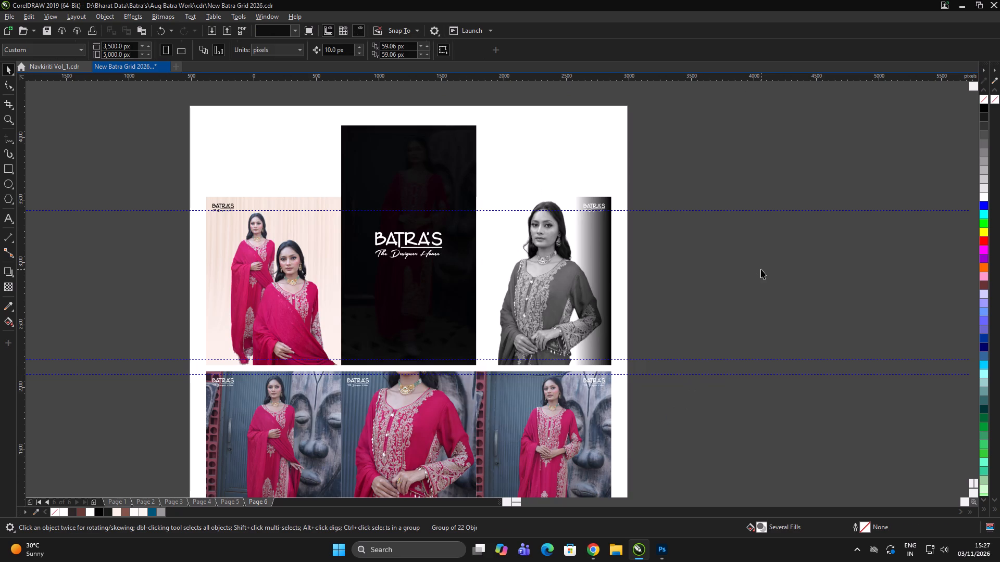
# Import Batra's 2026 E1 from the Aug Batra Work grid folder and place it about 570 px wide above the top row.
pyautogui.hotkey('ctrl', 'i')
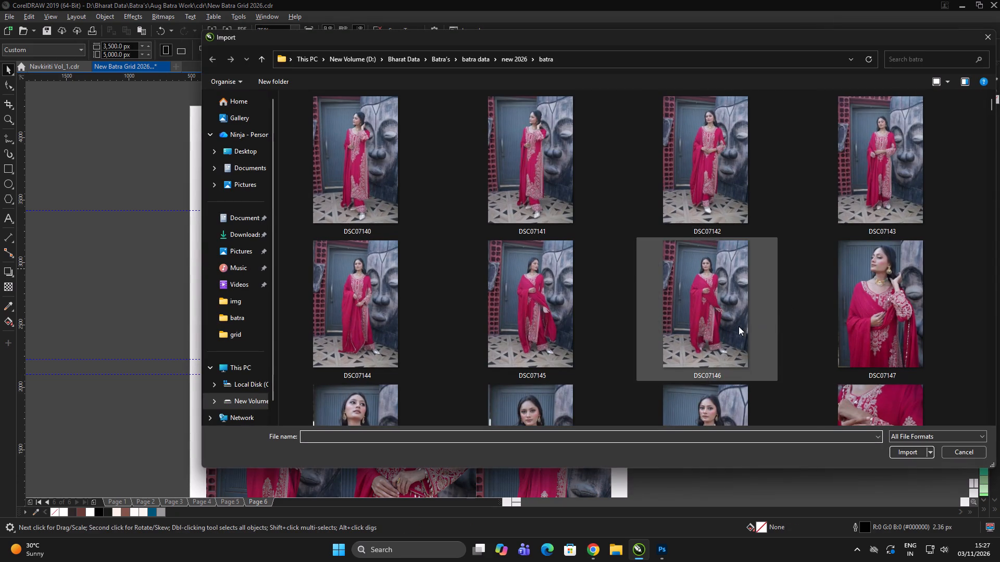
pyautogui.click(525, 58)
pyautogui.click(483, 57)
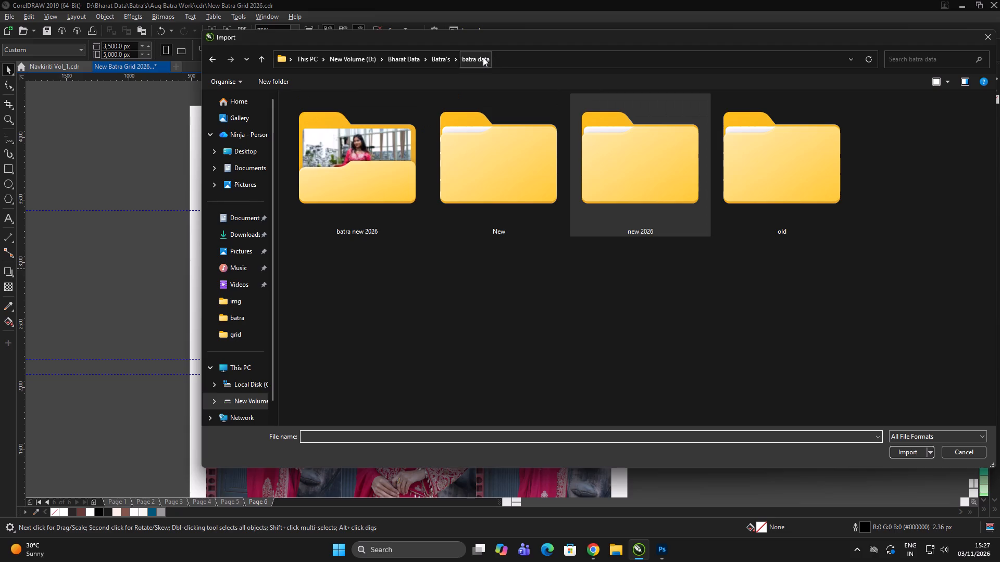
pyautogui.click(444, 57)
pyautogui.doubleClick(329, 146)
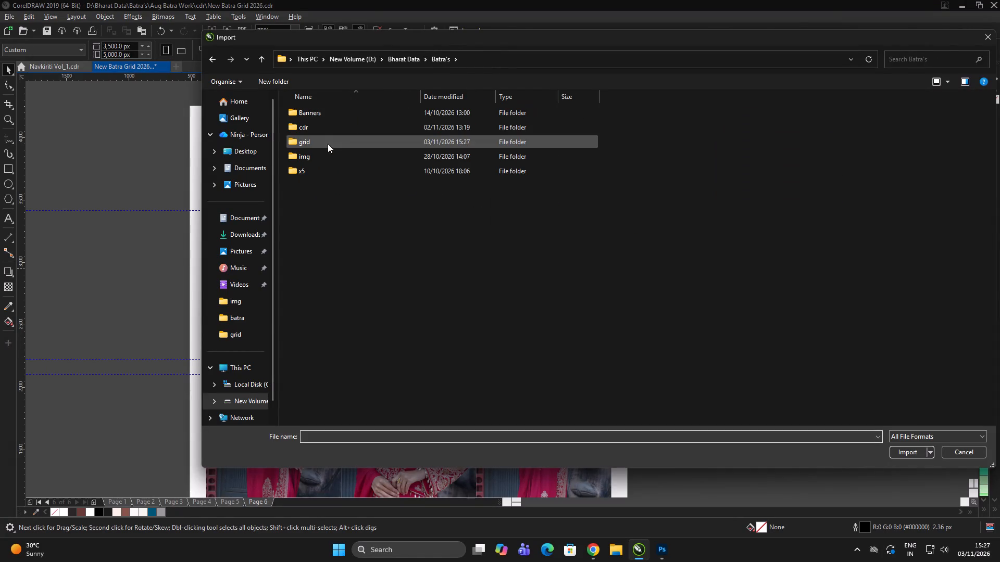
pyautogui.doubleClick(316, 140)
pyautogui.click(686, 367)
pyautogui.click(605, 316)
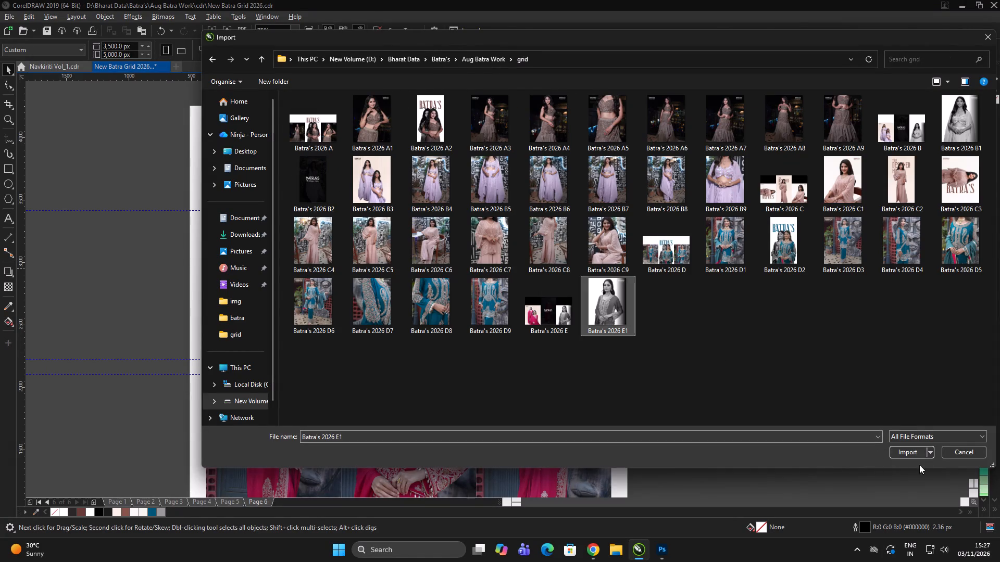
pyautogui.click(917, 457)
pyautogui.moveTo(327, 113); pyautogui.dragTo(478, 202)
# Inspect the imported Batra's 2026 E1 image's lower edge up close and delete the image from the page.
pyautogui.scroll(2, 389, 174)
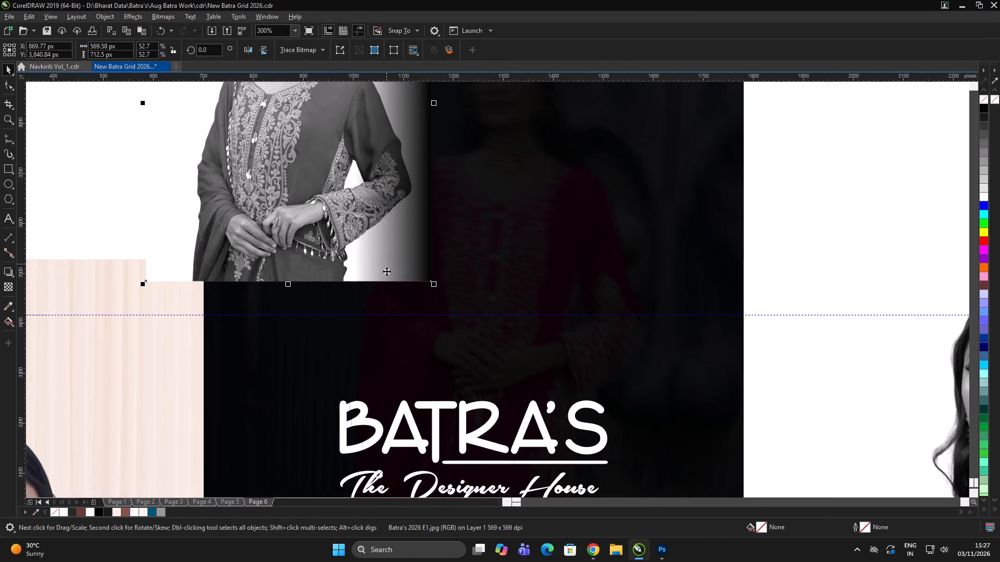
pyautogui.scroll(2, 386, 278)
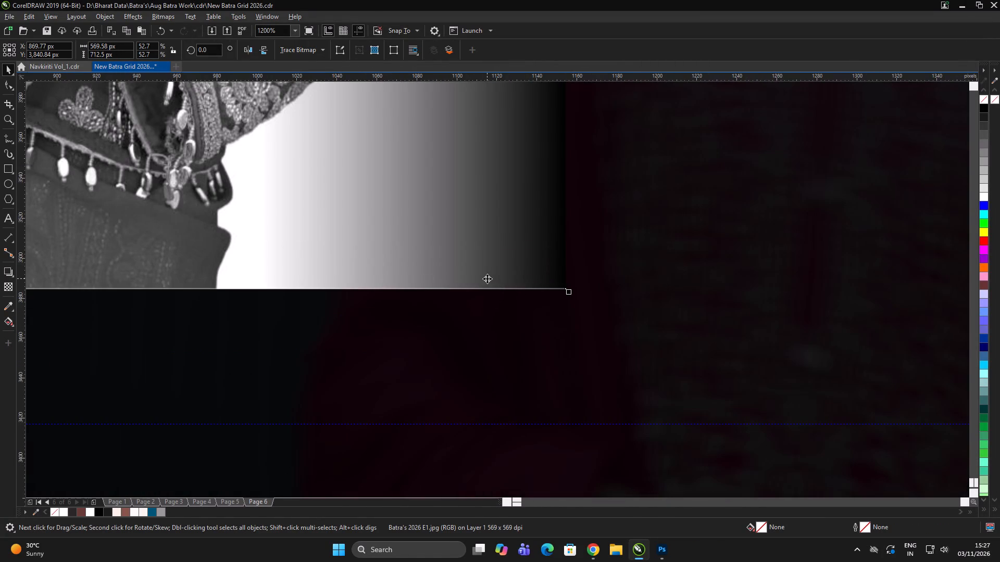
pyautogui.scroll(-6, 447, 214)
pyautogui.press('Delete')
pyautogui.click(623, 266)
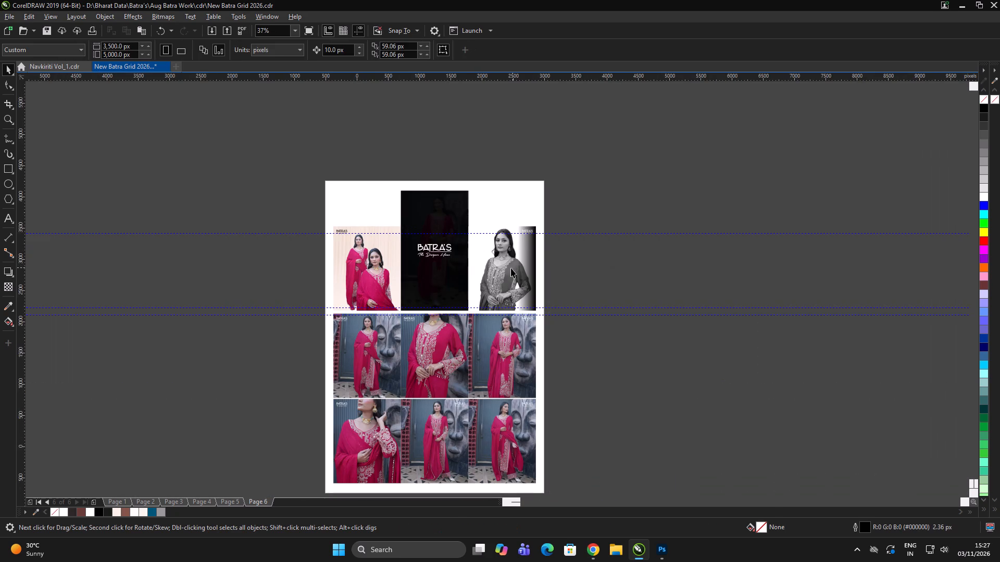
# Ungroup the top row's right black-and-white post.
pyautogui.scroll(1, 508, 271)
pyautogui.click(506, 266)
pyautogui.keyDown('ctrl'); pyautogui.click(633, 238); pyautogui.keyUp('ctrl')
pyautogui.click(499, 282)
pyautogui.hotkey('ctrl', 'u')
pyautogui.keyDown('ctrl'); pyautogui.doubleClick(671, 280); pyautogui.keyUp('ctrl')
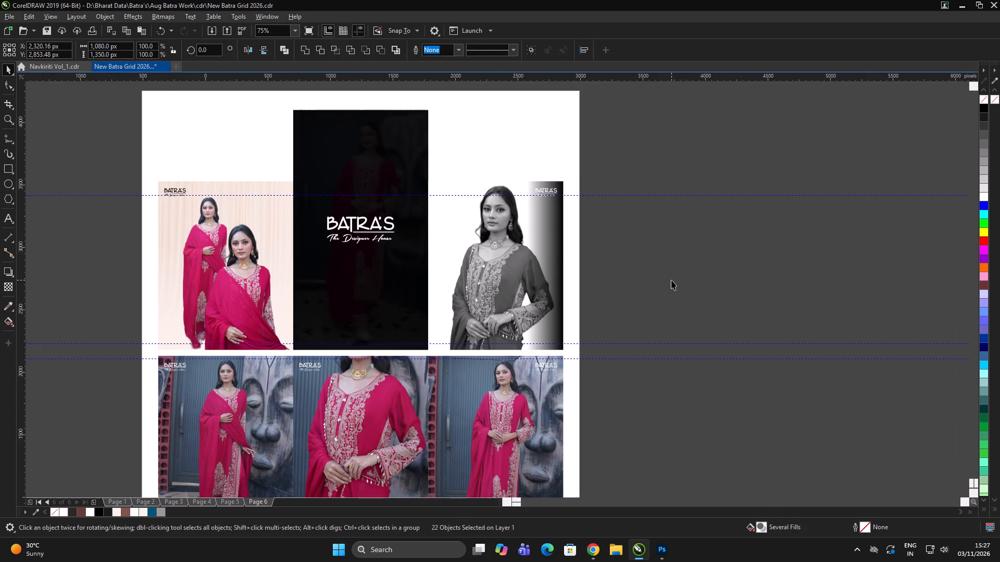
# Move the post's black gradient rectangle off the page to about X 4,091 px.
pyautogui.click(492, 282)
pyautogui.moveTo(492, 279); pyautogui.dragTo(714, 280)
pyautogui.click(830, 302)
pyautogui.click(751, 287)
# Remove the outline from the black gradient rectangle placed beside the page.
pyautogui.scroll(4, 781, 181)
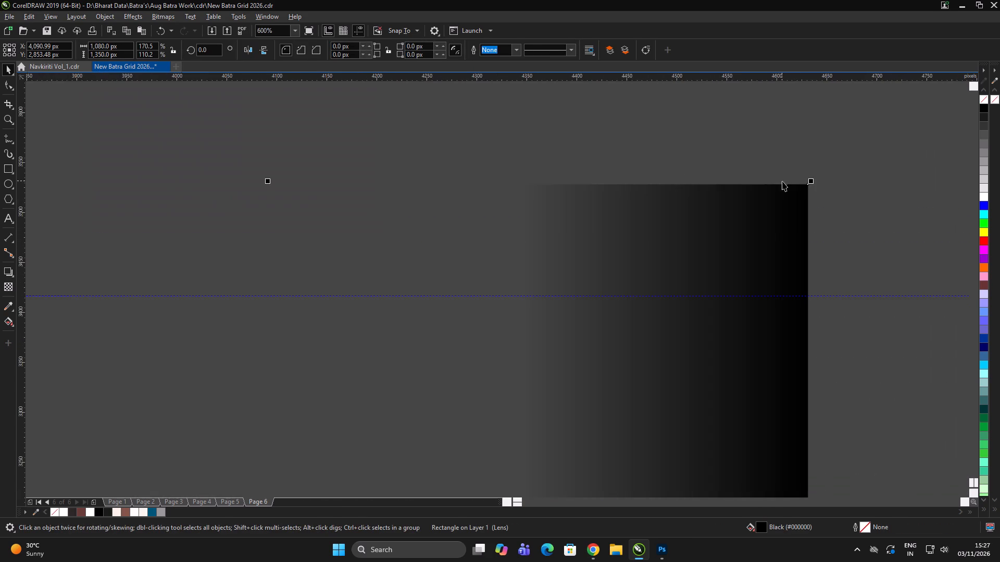
pyautogui.scroll(5, 804, 190)
pyautogui.rightClick(986, 100)
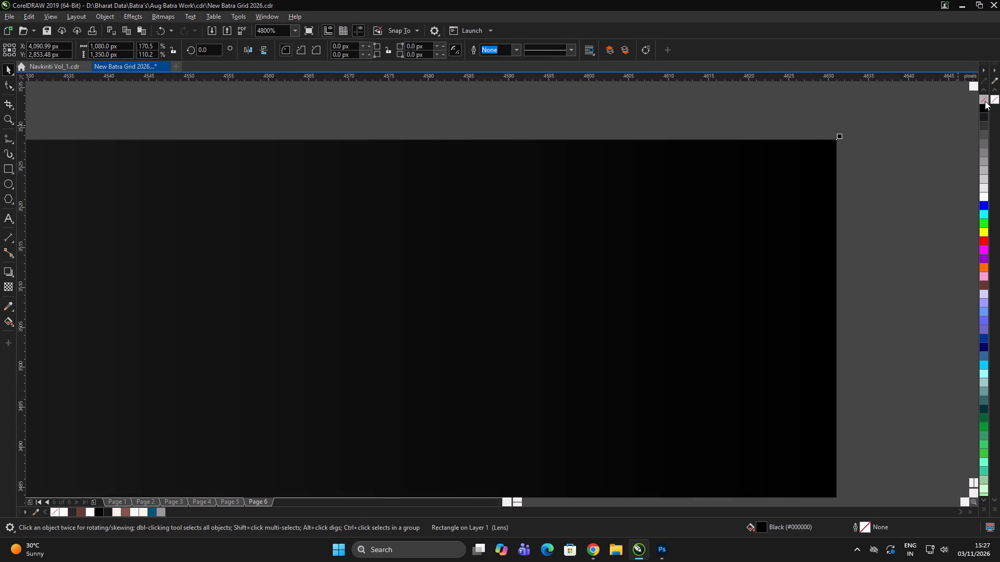
pyautogui.scroll(6, 857, 123)
pyautogui.scroll(-18, 794, 162)
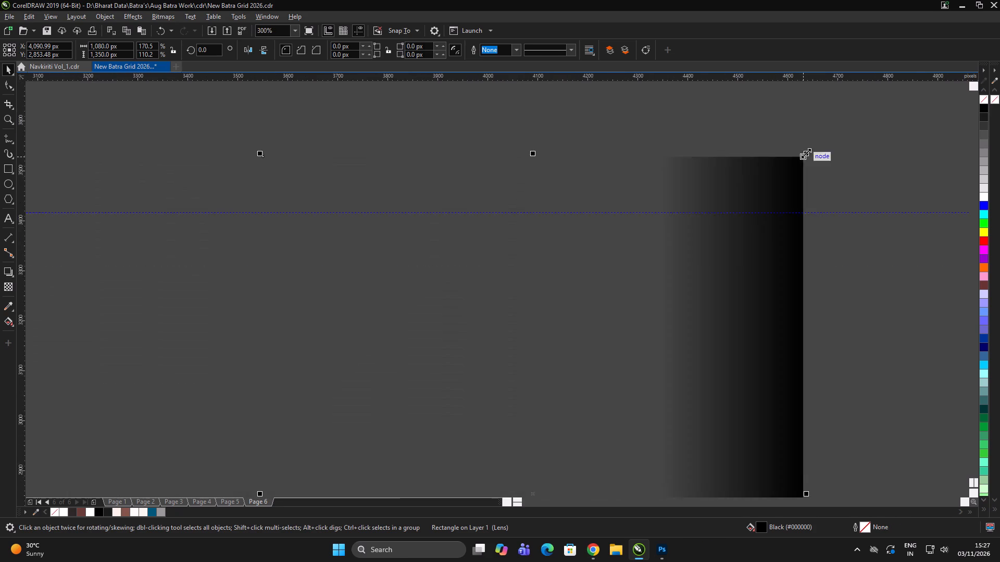
pyautogui.scroll(-3, 806, 153)
# Remove the outline from the PowerClip rectangle holding the black-and-white photo.
pyautogui.click(508, 266)
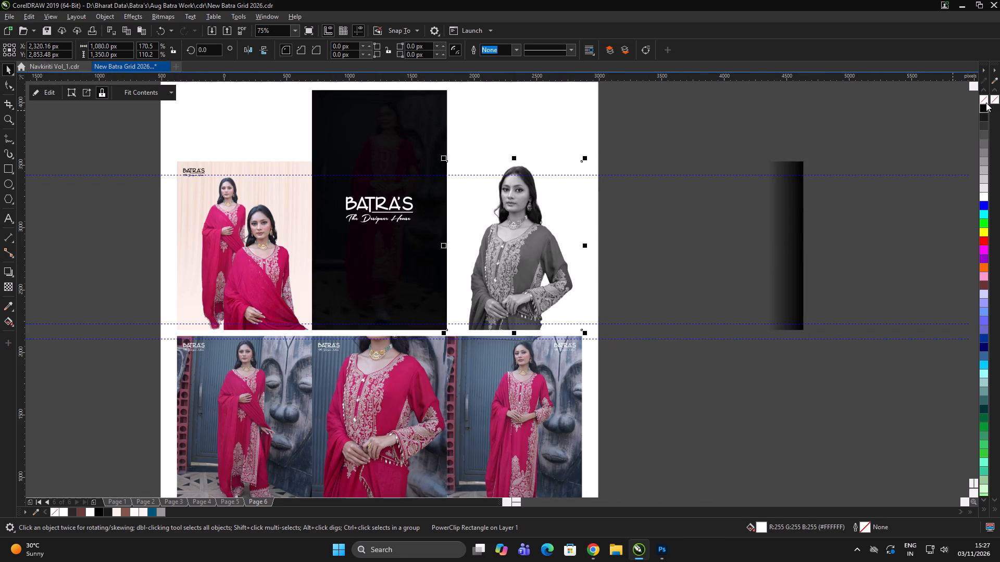
pyautogui.rightClick(986, 100)
pyautogui.rightClick(986, 100)
pyautogui.rightClick(986, 100)
pyautogui.rightClick(986, 100)
pyautogui.rightClick(986, 100)
# Align the black gradient rectangle centrally, both horizontally and vertically, on the black-and-white photo rectangle.
pyautogui.click(869, 294)
pyautogui.click(797, 275)
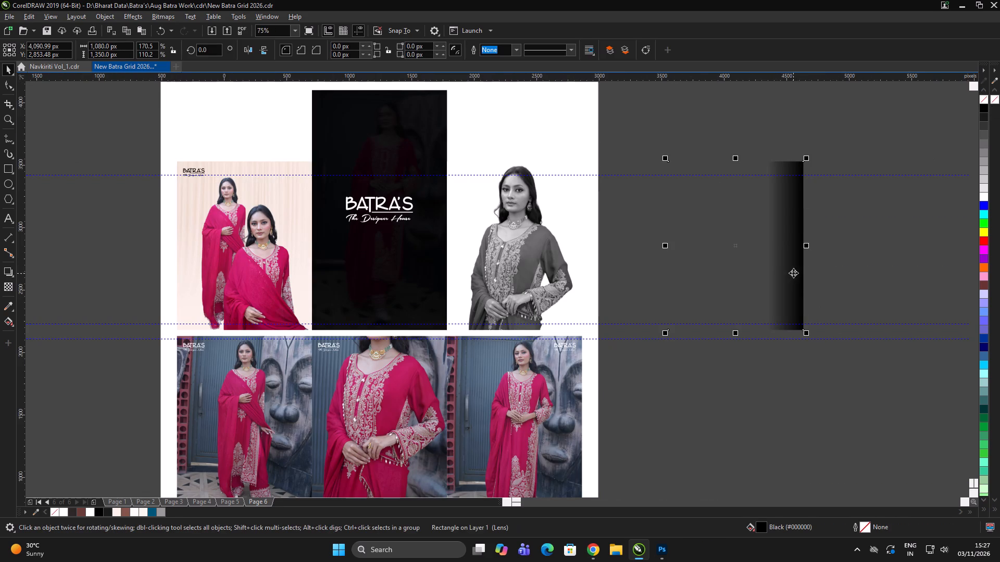
pyautogui.keyDown('shift'); pyautogui.click(503, 251); pyautogui.keyUp('shift')
pyautogui.press('e')
pyautogui.press('c')
pyautogui.tripleClick(810, 228)
pyautogui.click(501, 242)
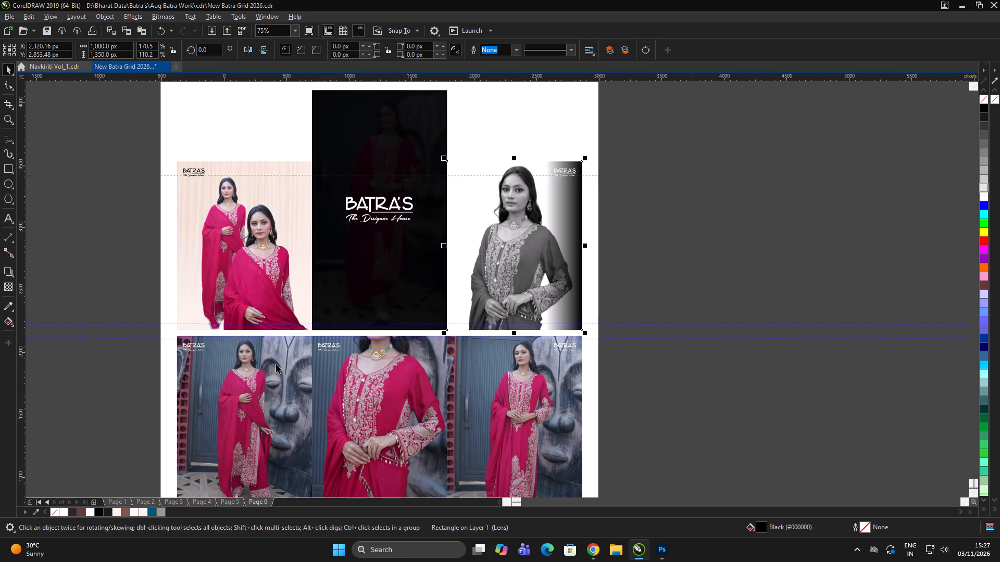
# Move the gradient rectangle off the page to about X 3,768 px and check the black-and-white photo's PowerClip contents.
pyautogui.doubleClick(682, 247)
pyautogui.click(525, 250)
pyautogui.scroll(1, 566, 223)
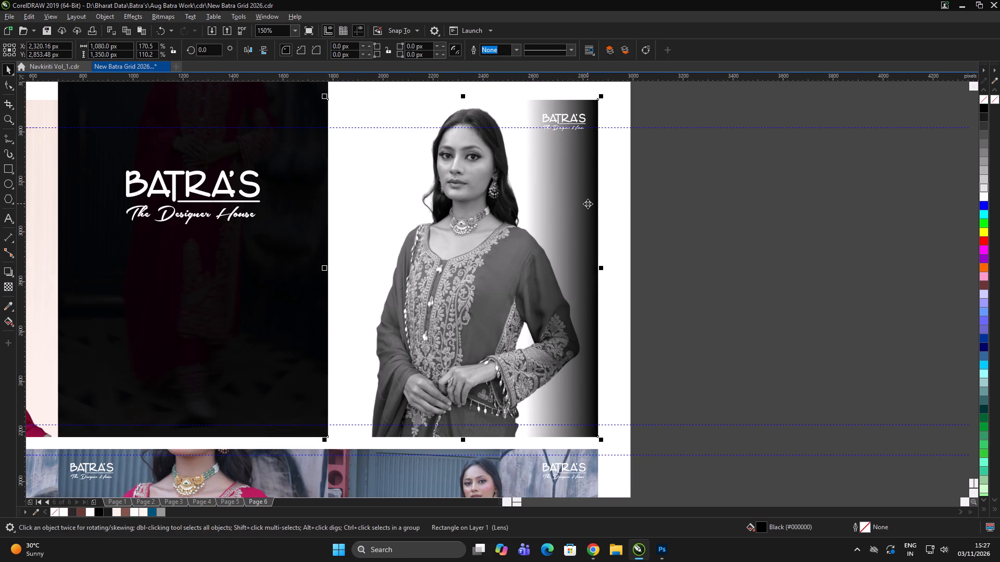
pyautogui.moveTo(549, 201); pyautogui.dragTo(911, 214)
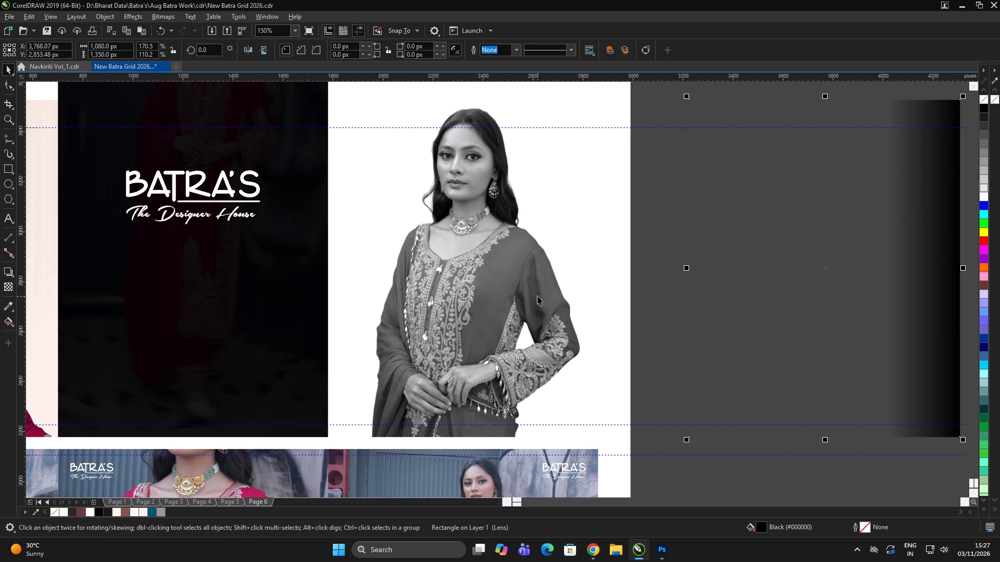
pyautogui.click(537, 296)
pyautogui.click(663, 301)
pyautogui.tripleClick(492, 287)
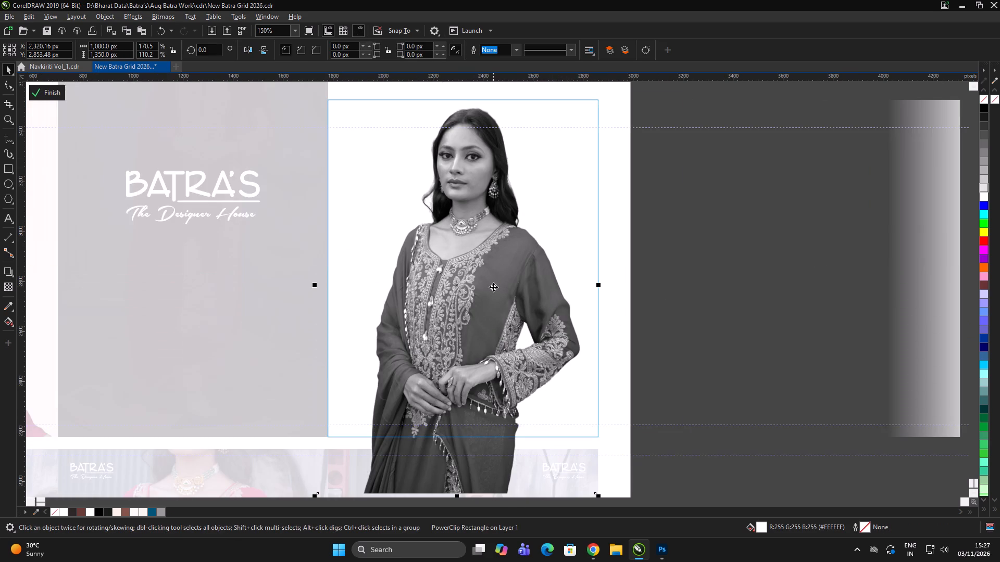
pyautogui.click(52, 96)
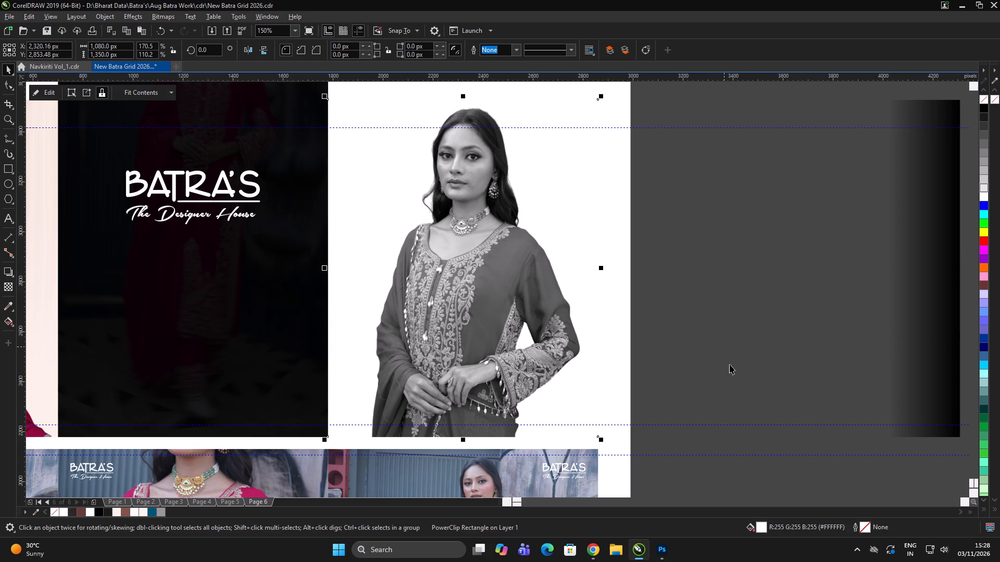
# Align the black gradient rectangle's centre back onto the black-and-white photo rectangle, horizontally and vertically.
pyautogui.click(755, 389)
pyautogui.click(886, 339)
pyautogui.click(885, 493)
pyautogui.click(839, 365)
pyautogui.keyDown('shift'); pyautogui.click(542, 351); pyautogui.keyUp('shift')
pyautogui.press('e')
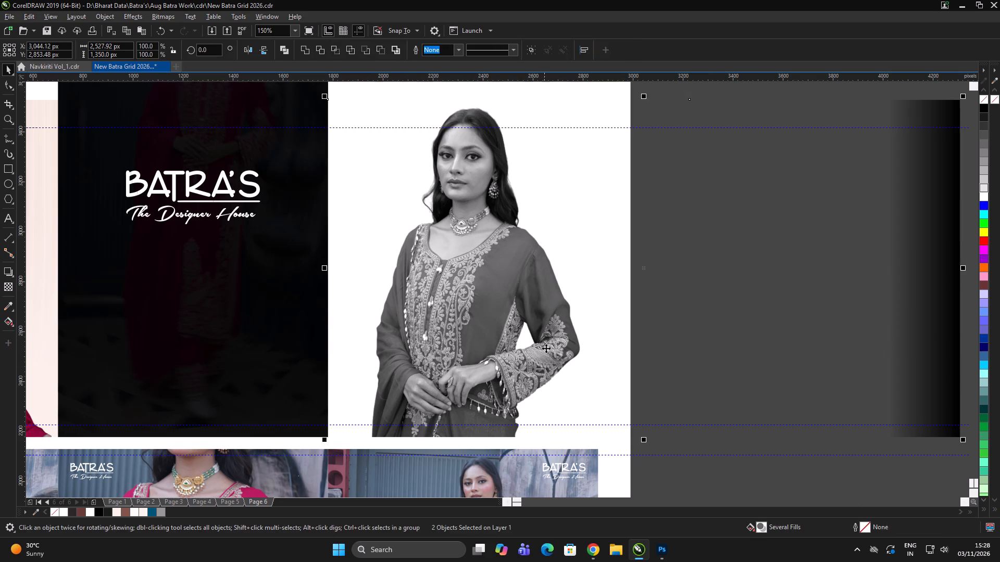
pyautogui.press('c')
pyautogui.doubleClick(745, 250)
pyautogui.click(674, 222)
# Group all parts of the black-and-white post.
pyautogui.moveTo(654, 93); pyautogui.dragTo(286, 367)
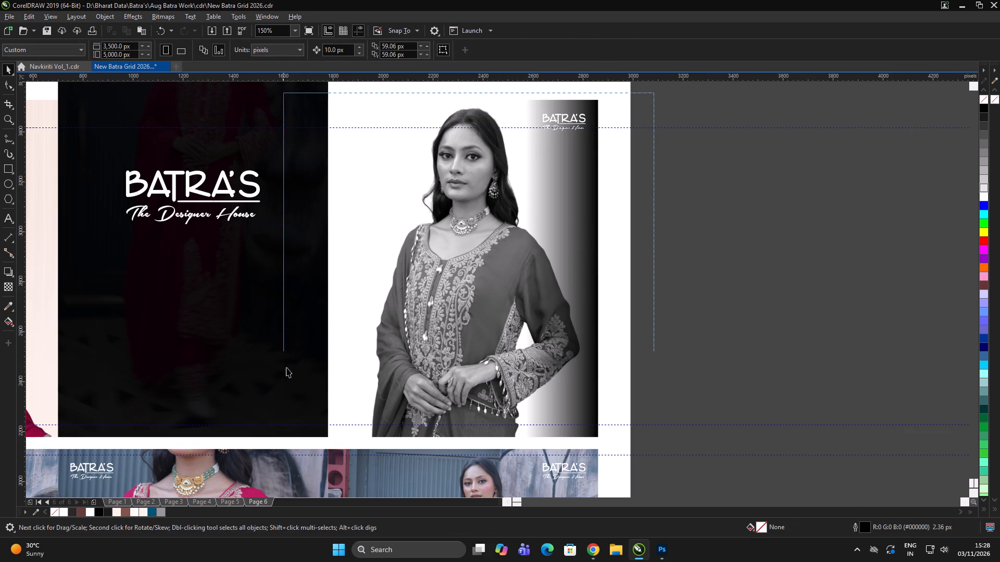
pyautogui.moveTo(286, 367); pyautogui.dragTo(294, 438)
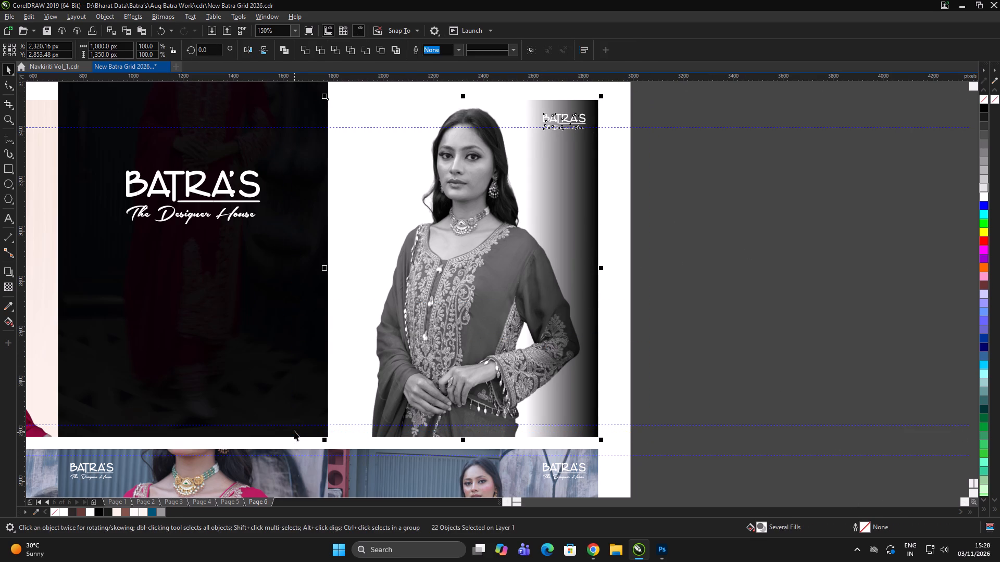
pyautogui.hotkey('ctrl', 'g')
# Export the grouped post as a JPG over Batra's 2026 E1 in the grid folder, using RGB Color (24-bit) and a black matte.
pyautogui.hotkey('ctrl', 'e')
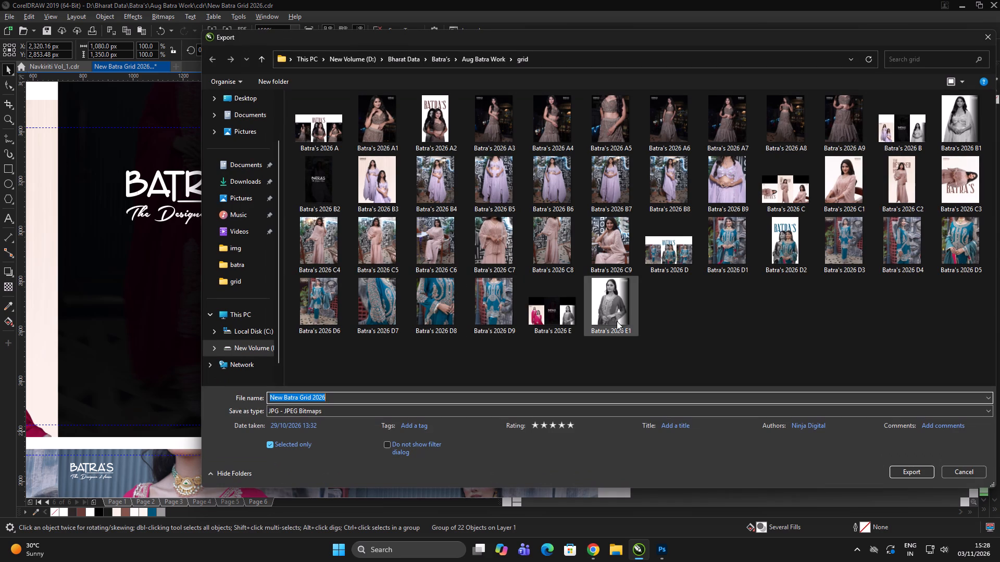
pyautogui.click(617, 321)
pyautogui.click(911, 474)
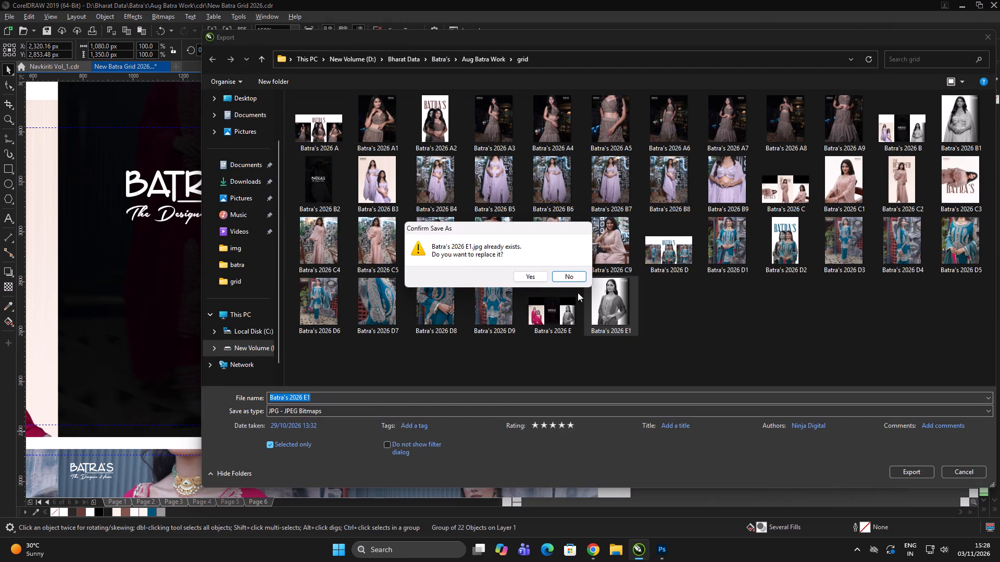
pyautogui.click(536, 275)
pyautogui.click(677, 160)
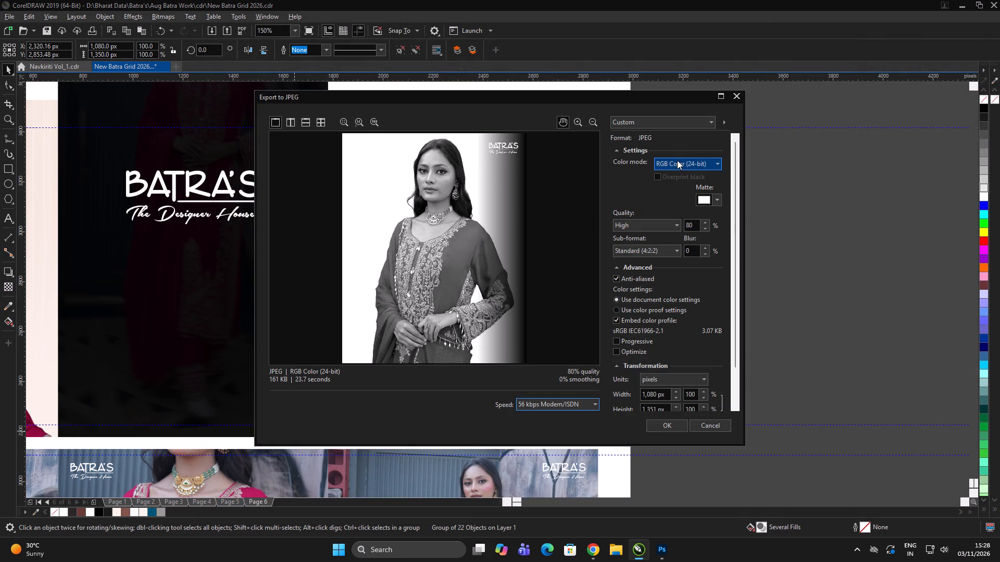
pyautogui.click(673, 180)
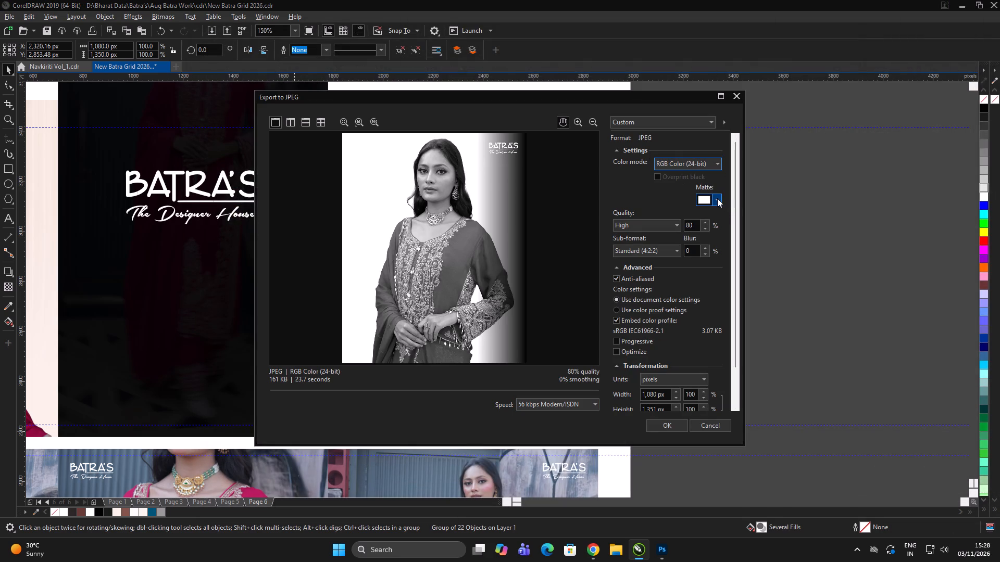
pyautogui.click(717, 198)
pyautogui.moveTo(702, 248); pyautogui.dragTo(686, 362)
pyautogui.moveTo(509, 307); pyautogui.dragTo(505, 242)
pyautogui.moveTo(460, 289); pyautogui.dragTo(462, 212)
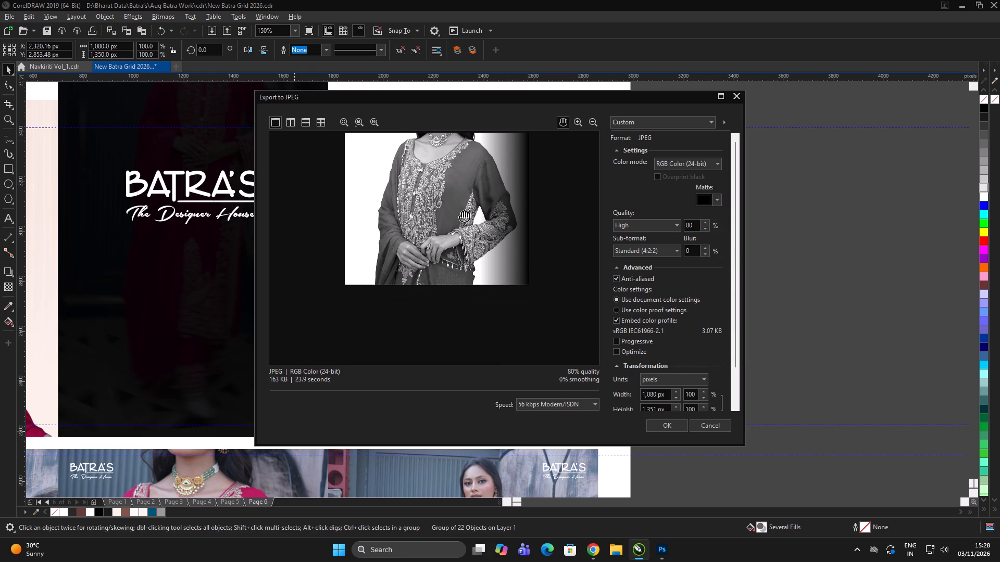
pyautogui.click(669, 430)
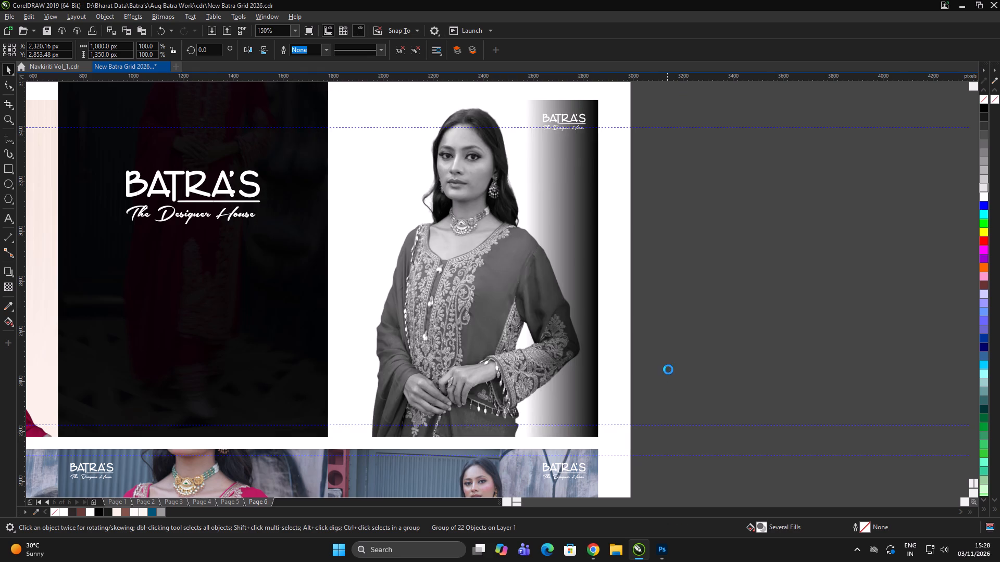
# Group the parts of the top row's cream-background post with the two red-outfit figures.
pyautogui.scroll(-2, 532, 256)
pyautogui.click(768, 313)
pyautogui.click(772, 313)
pyautogui.scroll(1, 368, 222)
pyautogui.moveTo(222, 160); pyautogui.dragTo(482, 346)
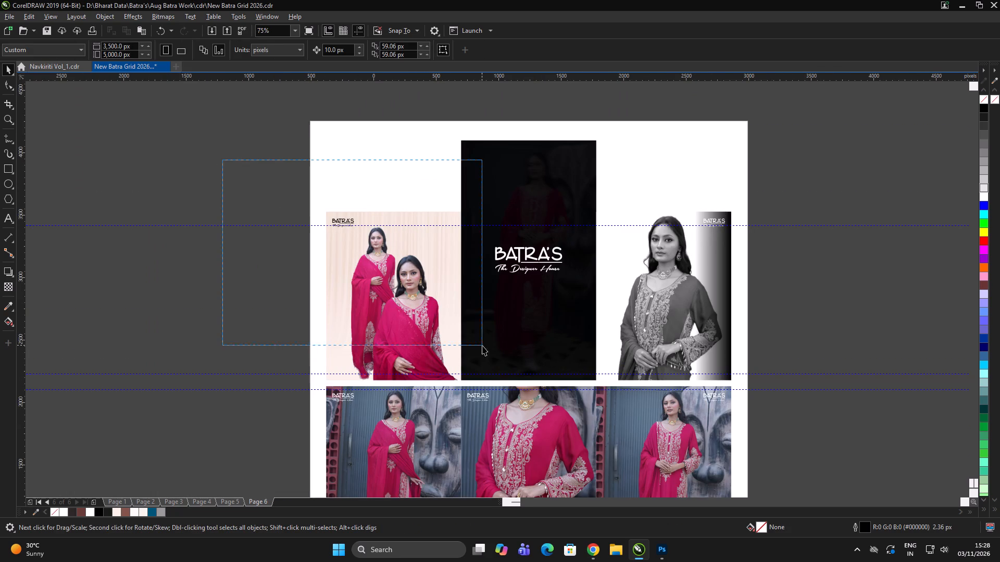
pyautogui.moveTo(482, 346); pyautogui.dragTo(471, 384)
pyautogui.hotkey('ctrl', 'g')
pyautogui.hotkey('ctrl', 'e')
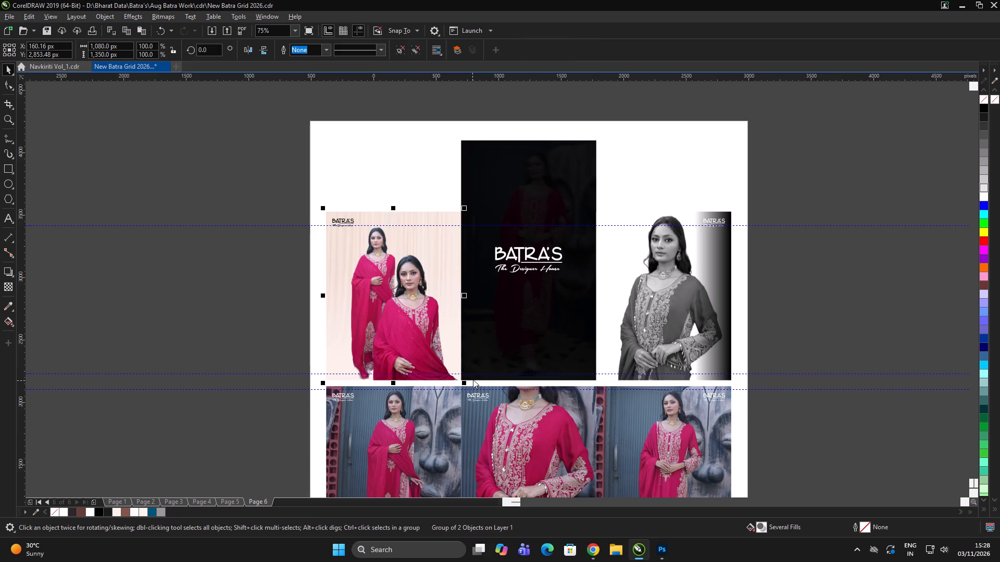
pyautogui.click(975, 471)
# Ungroup the tall black Batra's logo post in the middle of the top row.
pyautogui.scroll(1, 585, 172)
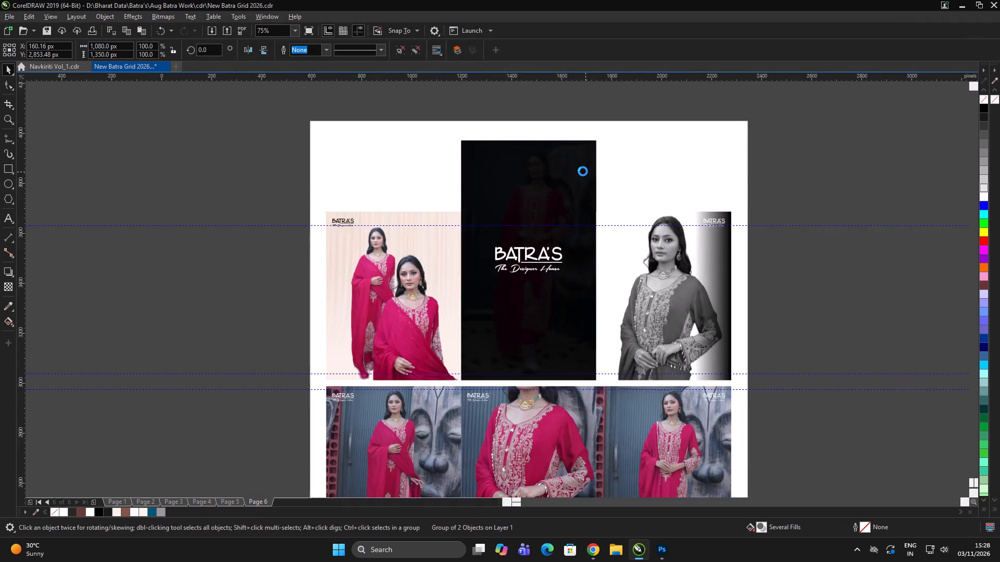
pyautogui.click(574, 169)
pyautogui.hotkey('ctrl', 'u')
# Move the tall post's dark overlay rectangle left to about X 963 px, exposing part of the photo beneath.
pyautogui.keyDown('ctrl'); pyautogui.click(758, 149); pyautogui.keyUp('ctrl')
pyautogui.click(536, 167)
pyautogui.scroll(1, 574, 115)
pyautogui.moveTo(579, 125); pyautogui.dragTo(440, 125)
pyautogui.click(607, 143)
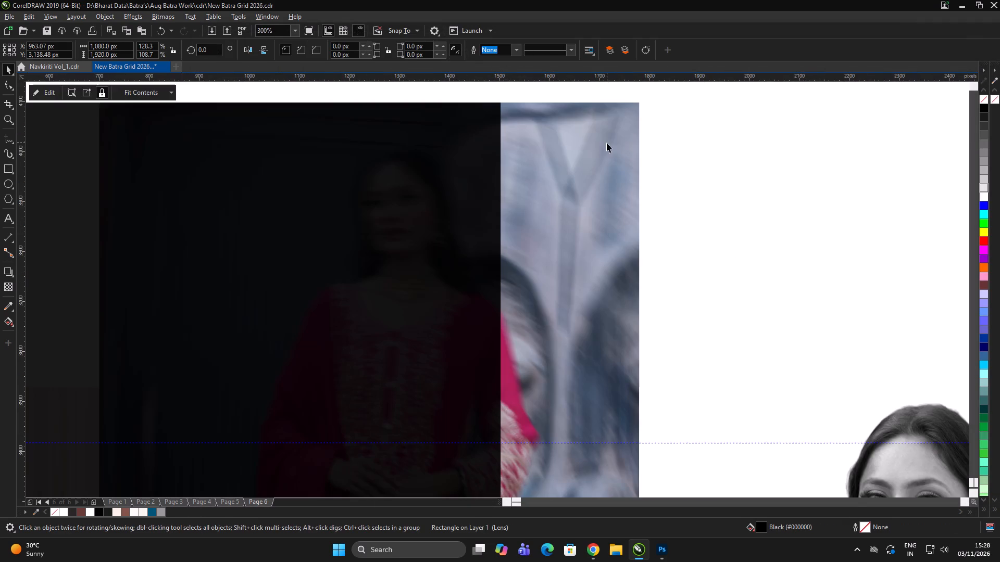
# Align the dark overlay rectangle's centre horizontally with the tall post's photo rectangle.
pyautogui.moveTo(826, 180); pyautogui.dragTo(796, 185)
pyautogui.click(424, 178)
pyautogui.keyDown('shift'); pyautogui.click(567, 173); pyautogui.keyUp('shift')
pyautogui.press('c')
pyautogui.click(818, 171)
# Remove the outline from the tall post's dark overlay rectangle.
pyautogui.click(526, 167)
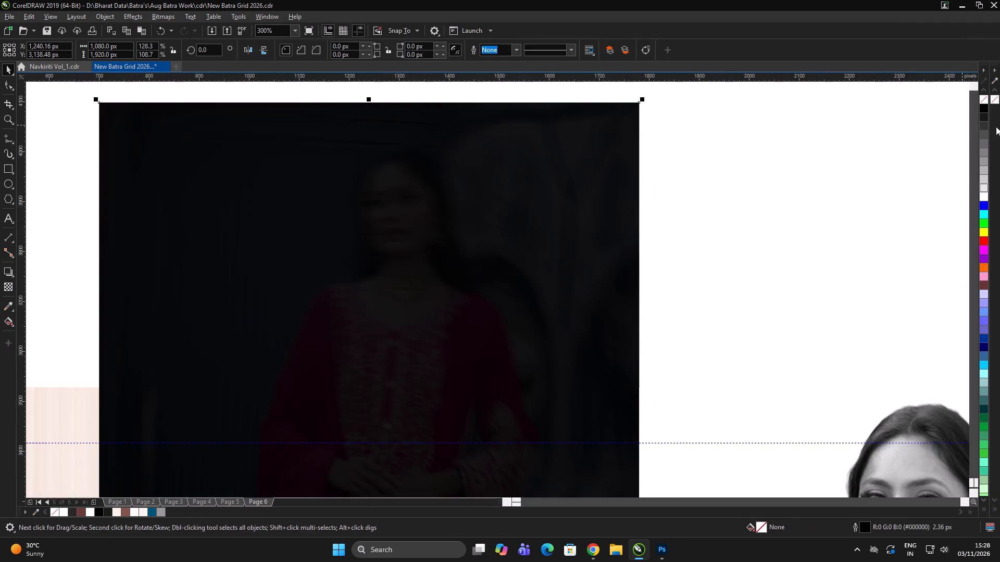
pyautogui.rightClick(985, 99)
pyautogui.scroll(-3, 495, 155)
pyautogui.doubleClick(638, 134)
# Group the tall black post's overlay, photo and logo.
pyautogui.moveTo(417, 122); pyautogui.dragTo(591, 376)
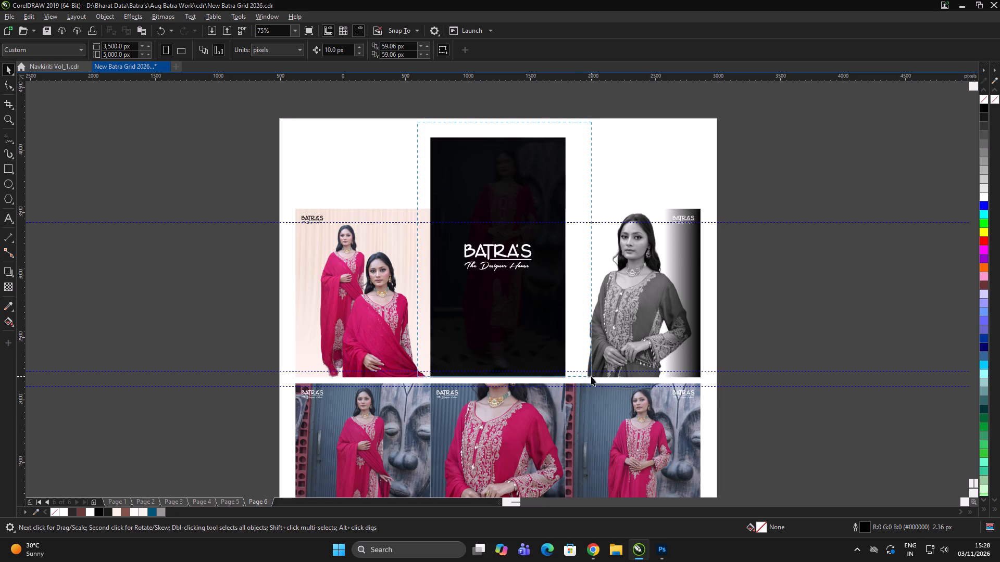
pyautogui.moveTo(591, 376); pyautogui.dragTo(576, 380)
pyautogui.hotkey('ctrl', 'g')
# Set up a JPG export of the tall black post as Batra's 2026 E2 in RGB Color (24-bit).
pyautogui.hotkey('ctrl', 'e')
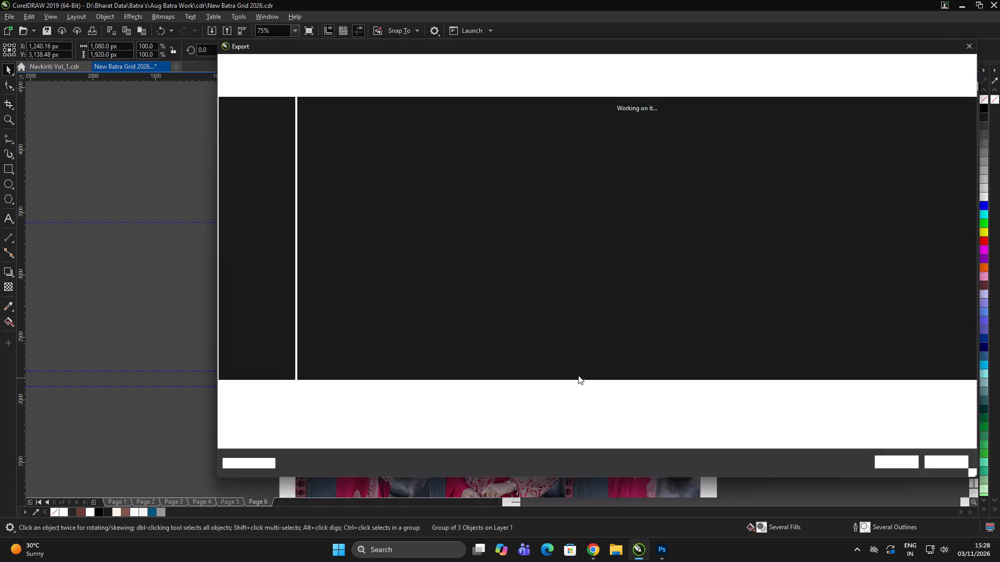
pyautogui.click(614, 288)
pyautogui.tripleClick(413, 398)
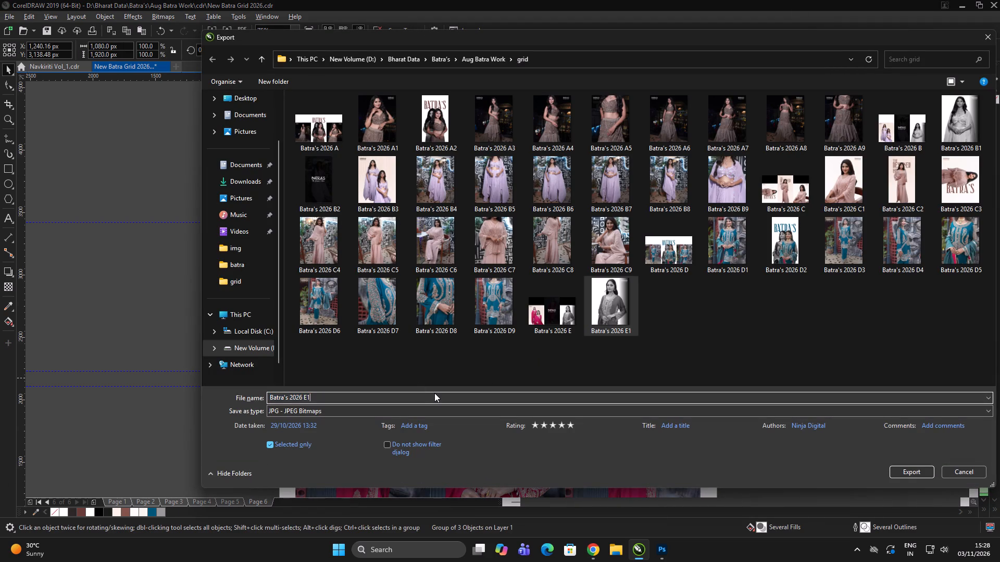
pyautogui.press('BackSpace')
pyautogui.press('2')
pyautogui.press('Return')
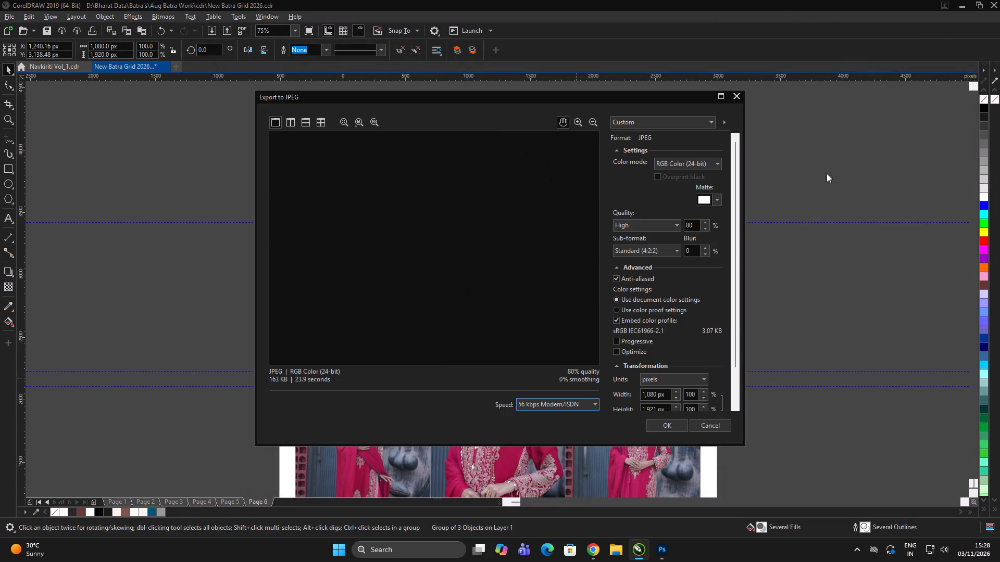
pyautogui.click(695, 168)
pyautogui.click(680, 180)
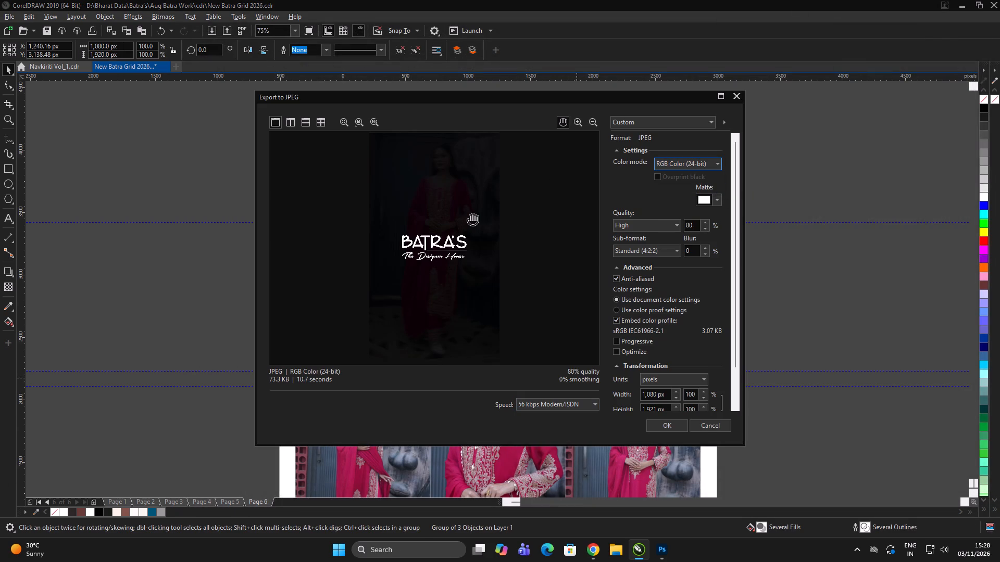
# Examine the tall black post's lower edge up close in the export preview and cancel the export.
pyautogui.moveTo(466, 194); pyautogui.dragTo(470, 141)
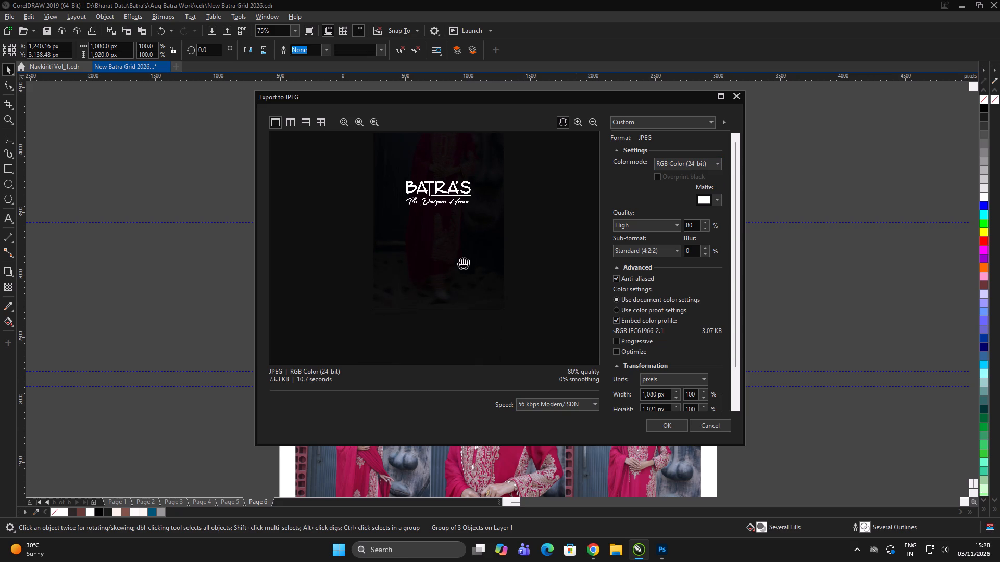
pyautogui.moveTo(455, 291); pyautogui.dragTo(457, 239)
pyautogui.keyDown('ctrl'); pyautogui.scroll(6, 464, 262); pyautogui.keyUp('ctrl')
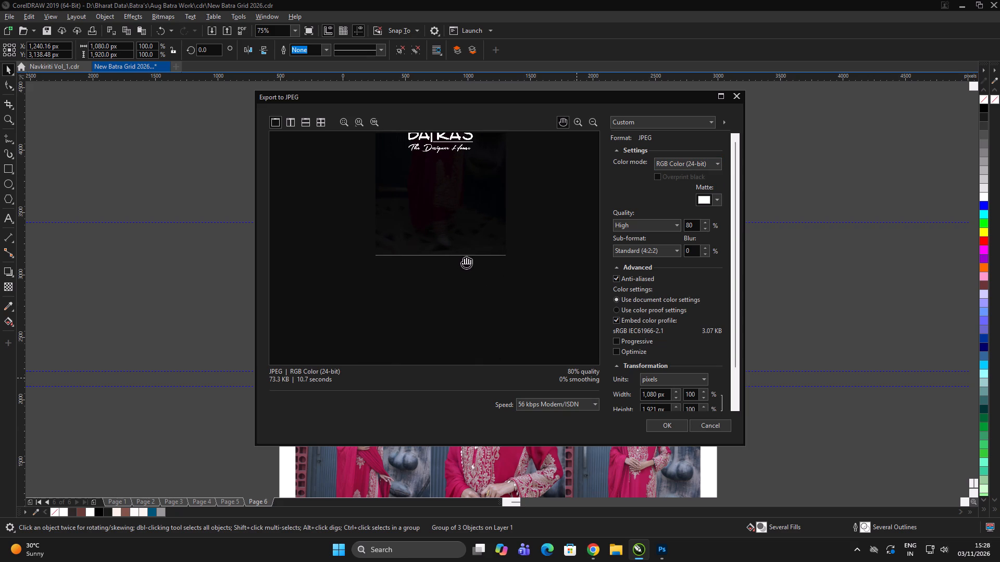
pyautogui.doubleClick(358, 122)
pyautogui.moveTo(472, 326); pyautogui.dragTo(438, 164)
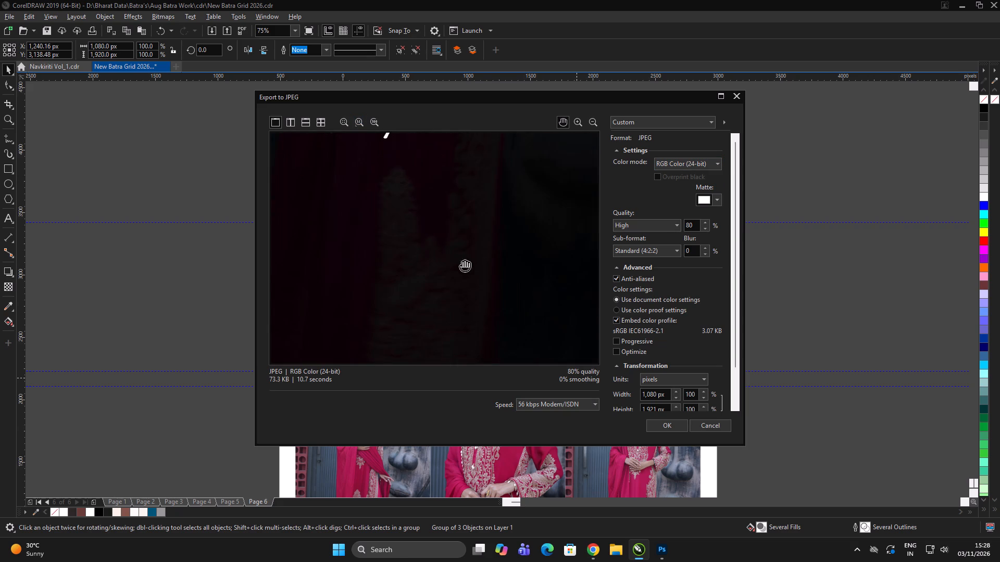
pyautogui.moveTo(461, 264); pyautogui.dragTo(455, 153)
pyautogui.moveTo(468, 283); pyautogui.dragTo(473, 107)
pyautogui.moveTo(494, 261); pyautogui.dragTo(490, 225)
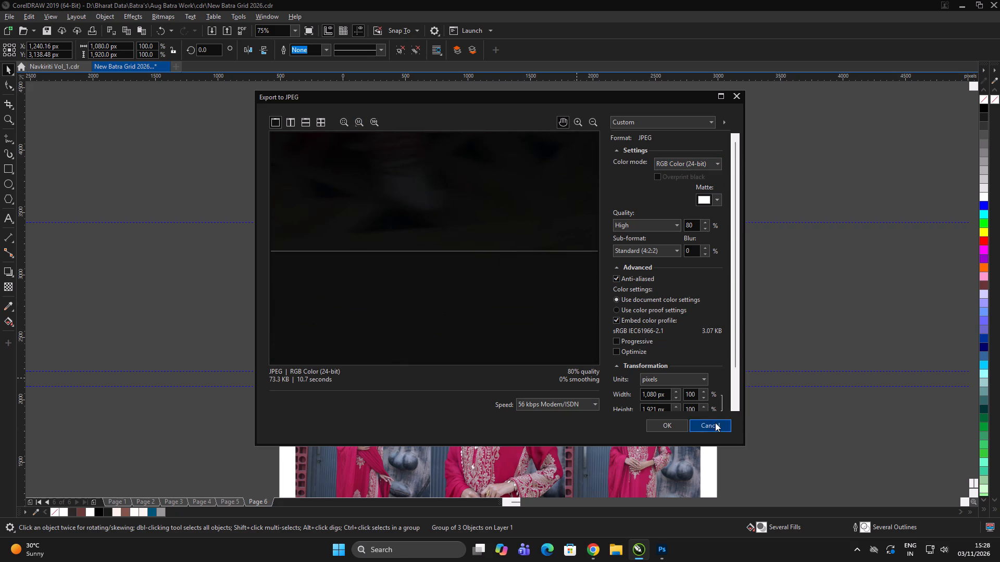
pyautogui.click(715, 423)
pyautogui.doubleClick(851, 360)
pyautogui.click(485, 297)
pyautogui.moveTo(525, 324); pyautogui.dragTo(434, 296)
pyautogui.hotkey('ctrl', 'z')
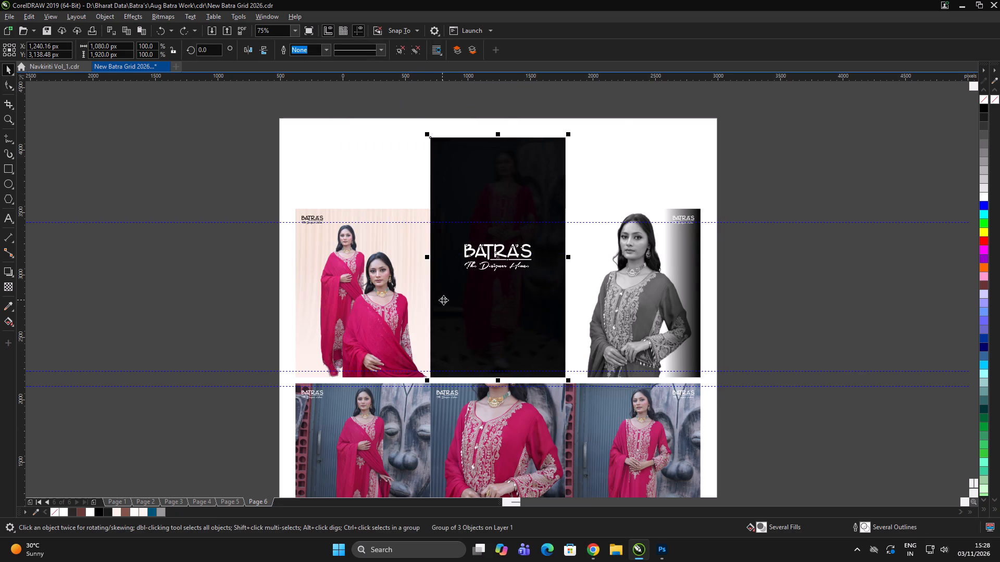
# Ungroup the tall black post and move its dark overlay rectangle left, uncovering part of the blurred red-outfit photo.
pyautogui.hotkey('ctrl', 'u')
pyautogui.keyDown('ctrl'); pyautogui.click(619, 110); pyautogui.keyUp('ctrl')
pyautogui.keyDown('ctrl'); pyautogui.moveTo(621, 110); pyautogui.dragTo(618, 116); pyautogui.keyUp('ctrl')
pyautogui.click(504, 164)
pyautogui.moveTo(515, 151); pyautogui.dragTo(426, 149)
pyautogui.keyDown('shift'); pyautogui.click(525, 166); pyautogui.keyUp('shift')
pyautogui.doubleClick(664, 136)
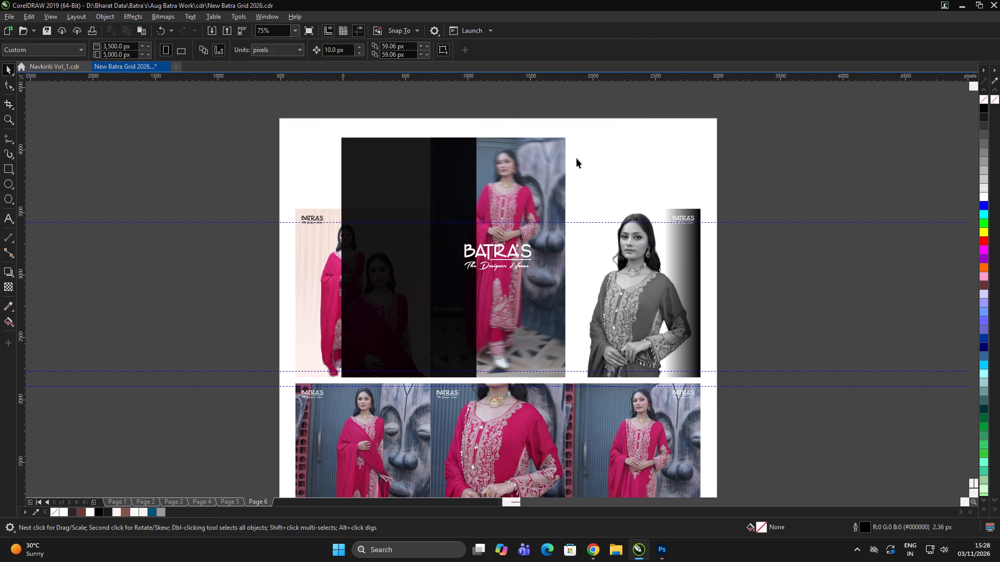
# Remove the outlines from the tall blurred red-outfit photo and from its dark overlay rectangle.
pyautogui.click(539, 165)
pyautogui.rightClick(985, 100)
pyautogui.click(756, 111)
pyautogui.moveTo(756, 112); pyautogui.dragTo(739, 123)
pyautogui.click(458, 148)
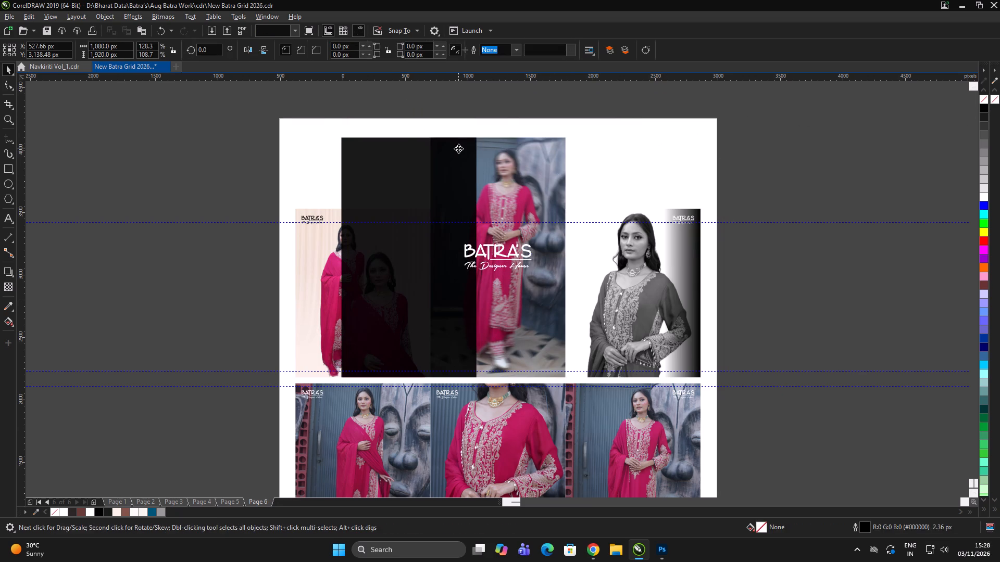
pyautogui.rightClick(988, 99)
pyautogui.click(706, 131)
pyautogui.moveTo(702, 132); pyautogui.dragTo(650, 134)
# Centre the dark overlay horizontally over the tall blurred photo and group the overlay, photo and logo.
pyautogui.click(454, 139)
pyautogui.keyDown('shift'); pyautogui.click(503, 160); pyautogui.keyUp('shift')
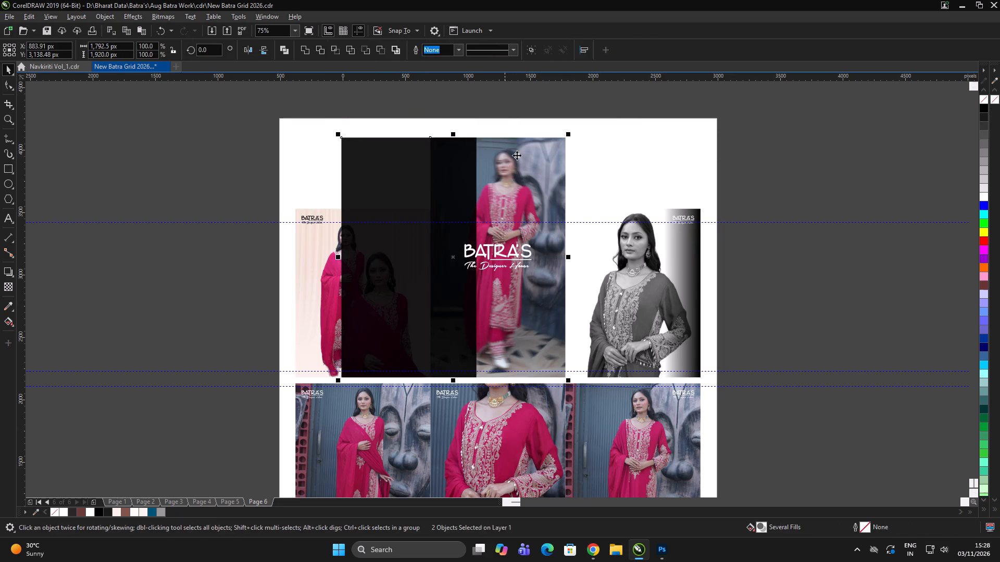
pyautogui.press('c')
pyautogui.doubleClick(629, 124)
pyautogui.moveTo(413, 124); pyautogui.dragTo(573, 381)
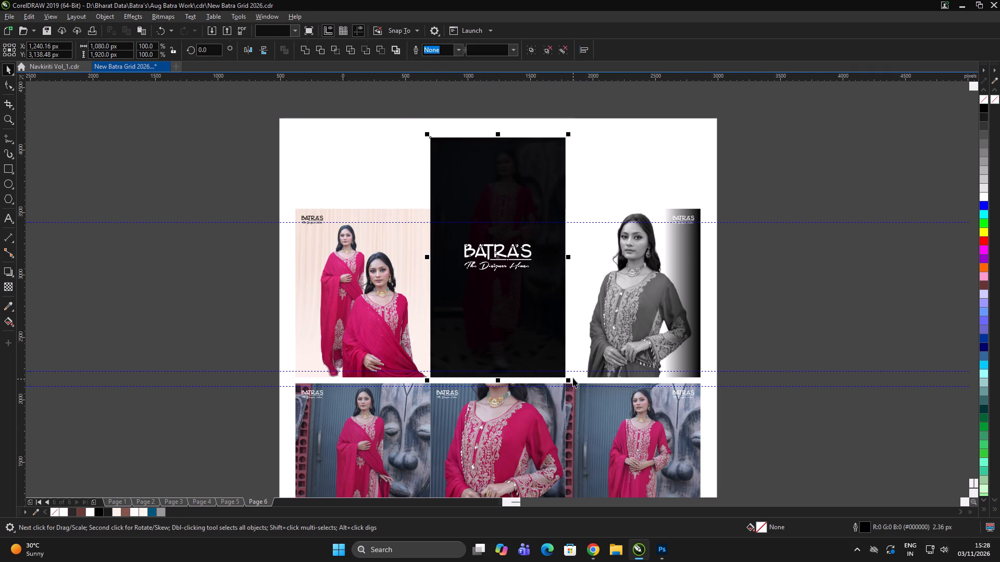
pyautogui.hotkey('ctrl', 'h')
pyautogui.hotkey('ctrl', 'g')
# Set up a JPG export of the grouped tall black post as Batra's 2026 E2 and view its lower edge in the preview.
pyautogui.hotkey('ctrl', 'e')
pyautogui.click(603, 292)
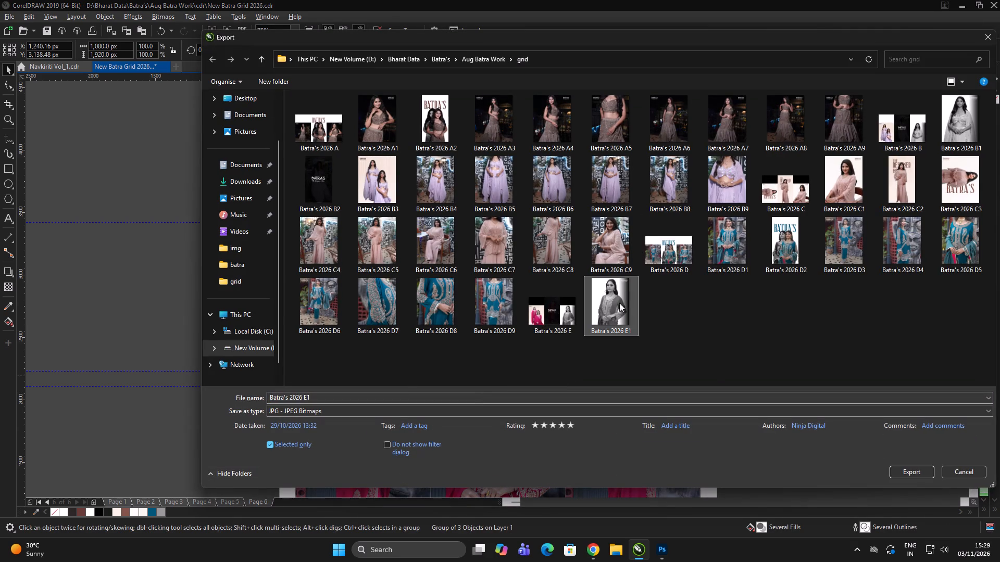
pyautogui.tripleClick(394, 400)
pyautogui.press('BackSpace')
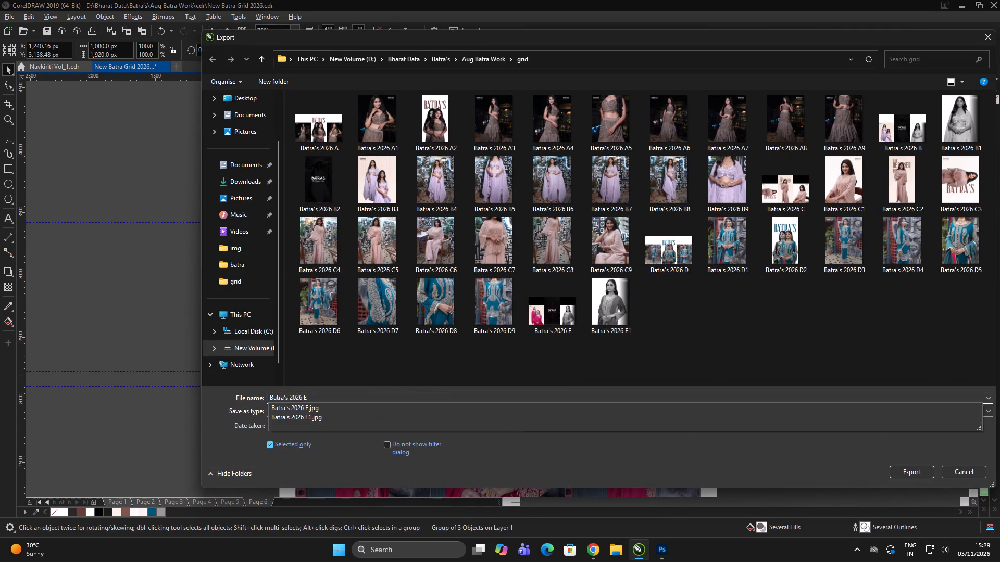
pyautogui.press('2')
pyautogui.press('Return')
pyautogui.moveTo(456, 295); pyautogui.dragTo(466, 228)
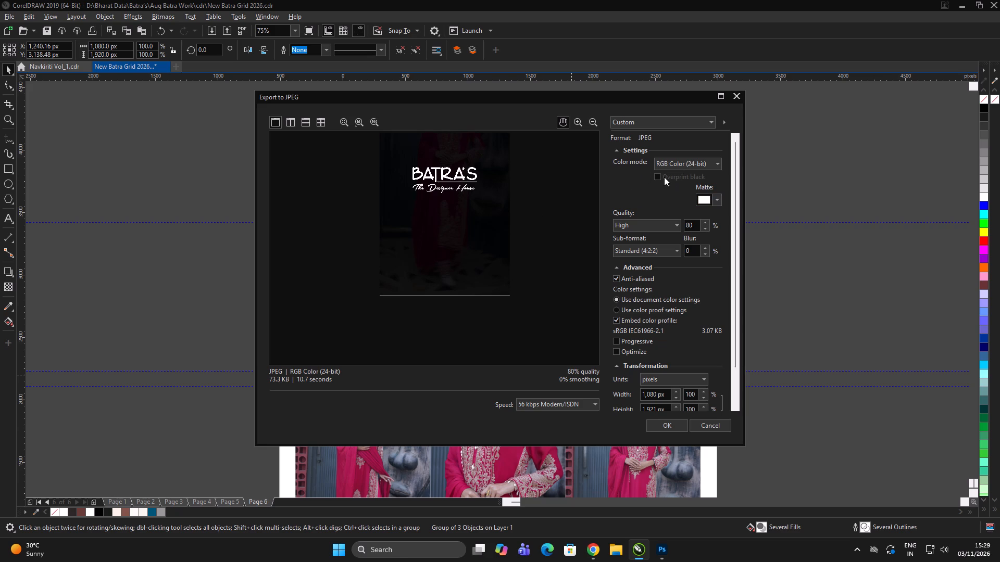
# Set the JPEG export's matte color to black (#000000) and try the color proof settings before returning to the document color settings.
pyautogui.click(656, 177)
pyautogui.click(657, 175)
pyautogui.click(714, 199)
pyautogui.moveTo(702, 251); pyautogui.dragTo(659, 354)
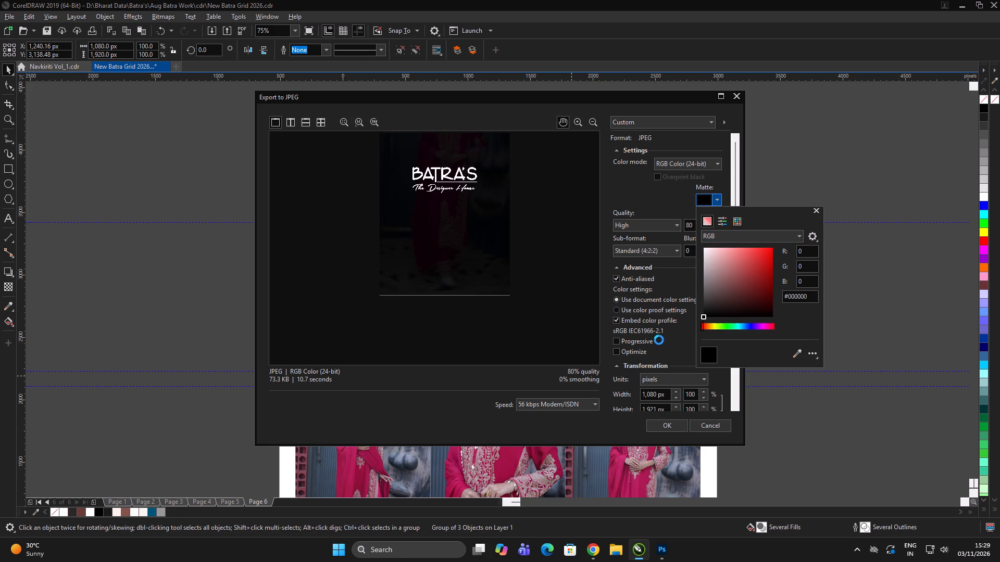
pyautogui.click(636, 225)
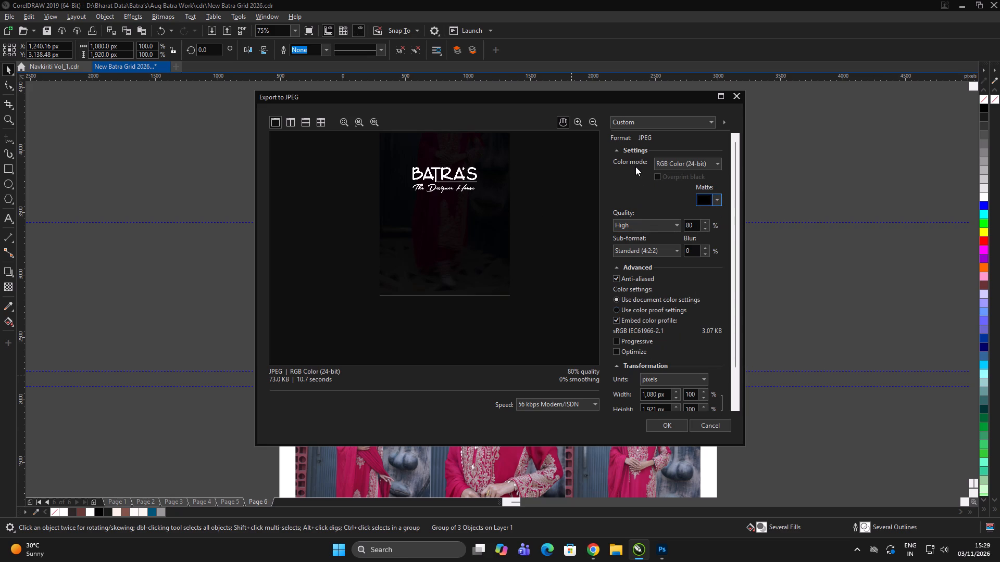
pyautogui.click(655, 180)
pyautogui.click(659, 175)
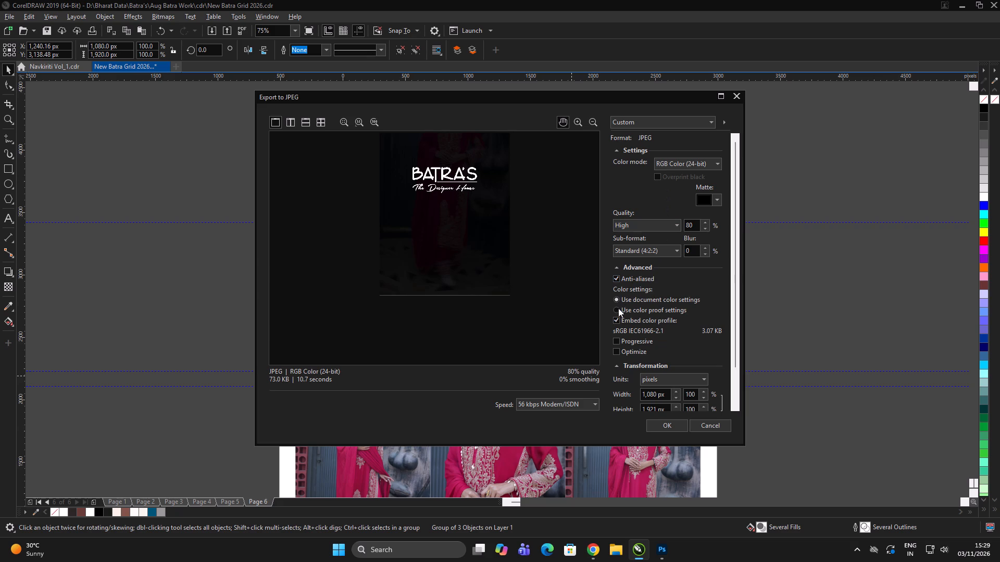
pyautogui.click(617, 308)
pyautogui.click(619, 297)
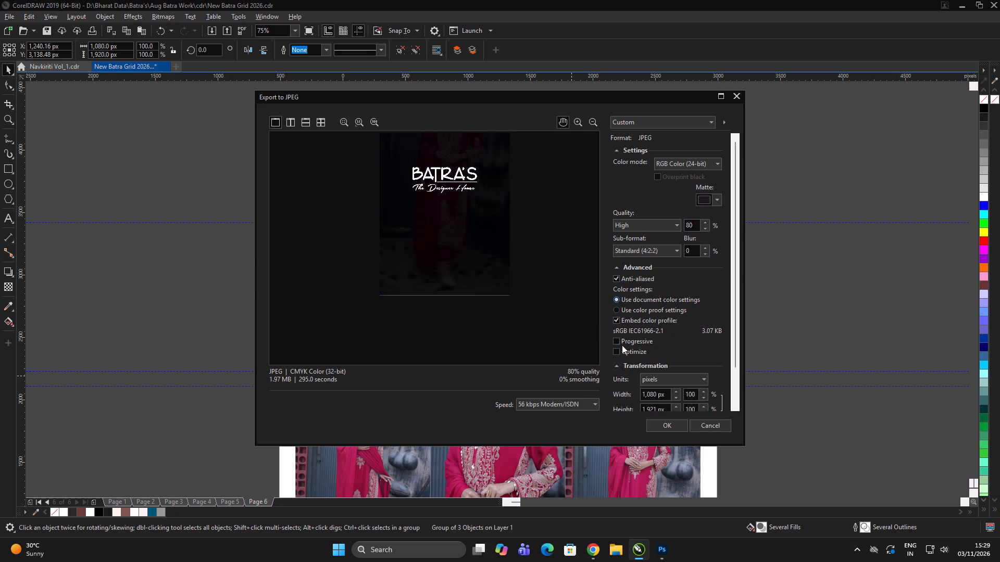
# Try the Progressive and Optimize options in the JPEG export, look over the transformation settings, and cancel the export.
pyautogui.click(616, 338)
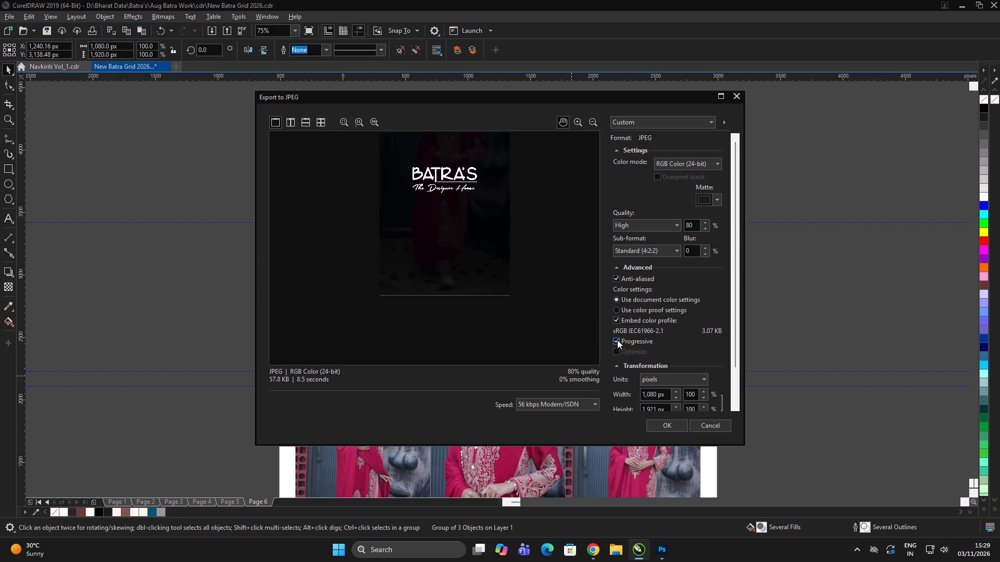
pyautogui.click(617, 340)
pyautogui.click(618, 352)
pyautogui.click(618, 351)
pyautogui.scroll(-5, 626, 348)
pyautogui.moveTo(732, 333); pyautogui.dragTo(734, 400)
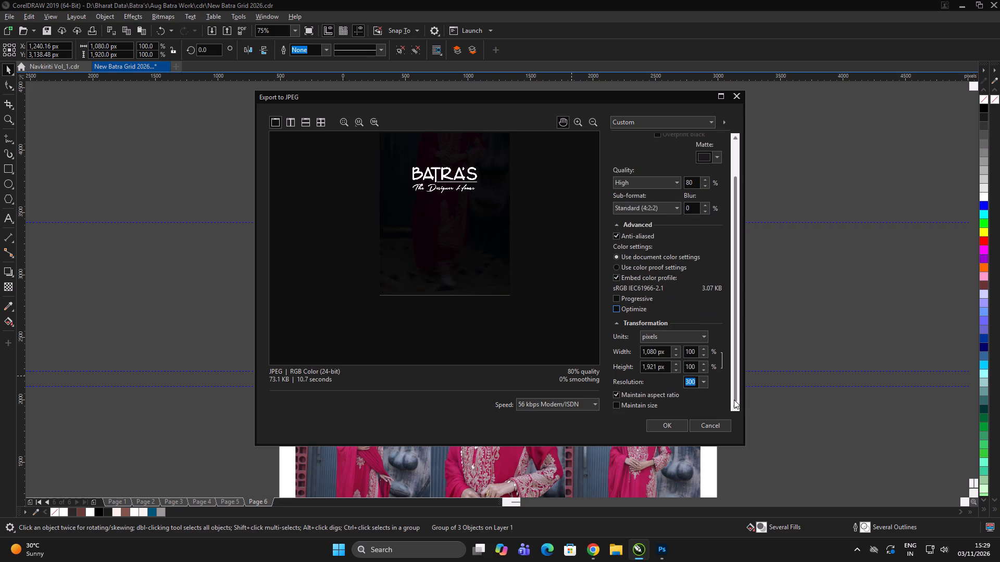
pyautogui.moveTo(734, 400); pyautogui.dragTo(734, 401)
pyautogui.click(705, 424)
# Ungroup the tall black post and move its dark overlay rectangle off the page, beyond the black-and-white portrait post.
pyautogui.scroll(-2, 509, 245)
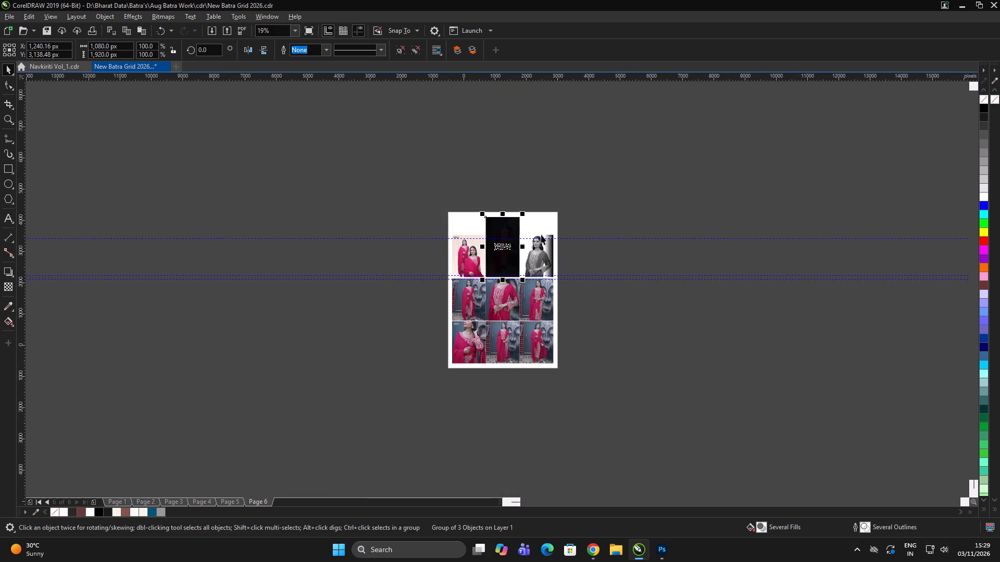
pyautogui.scroll(2, 540, 235)
pyautogui.hotkey('ctrl', 'u')
pyautogui.keyDown('ctrl'); pyautogui.doubleClick(608, 184); pyautogui.keyUp('ctrl')
pyautogui.click(436, 216)
pyautogui.moveTo(427, 208); pyautogui.dragTo(658, 207)
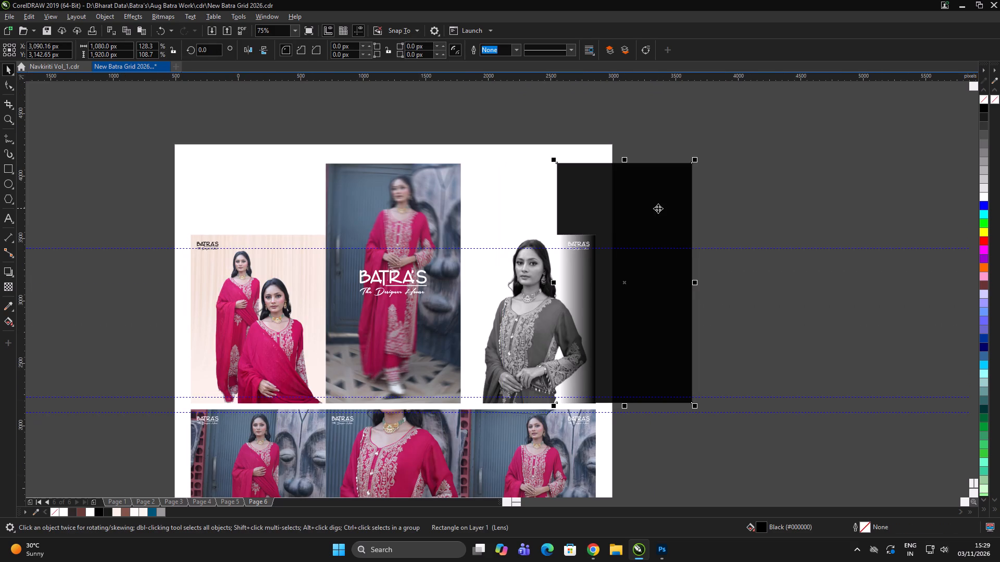
pyautogui.moveTo(656, 209); pyautogui.dragTo(727, 207)
# Delete the two horizontal guidelines that cross the upper row of posts.
pyautogui.click(445, 212)
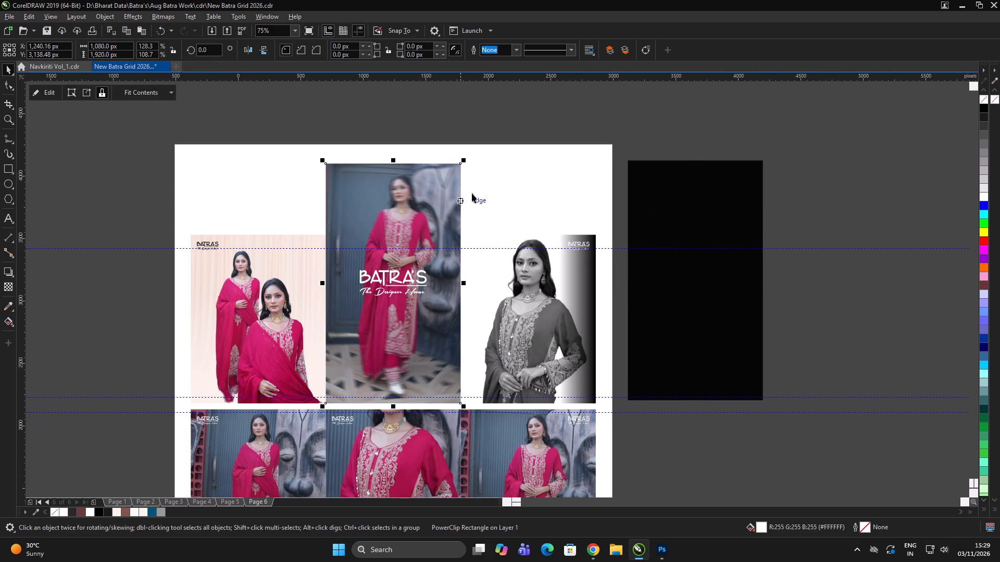
pyautogui.tripleClick(507, 151)
pyautogui.click(433, 221)
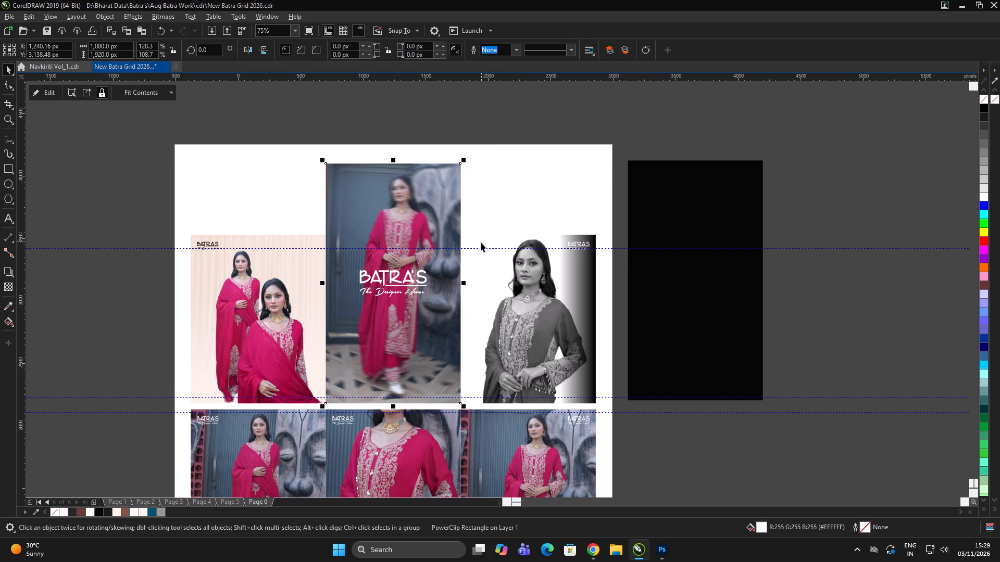
pyautogui.click(476, 248)
pyautogui.press('Delete')
pyautogui.click(456, 397)
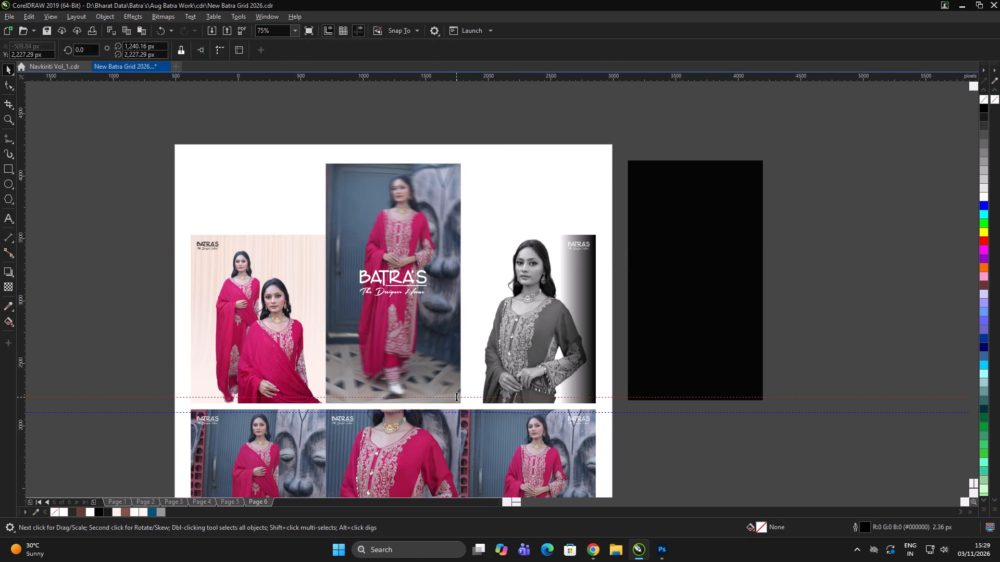
pyautogui.press('Delete')
pyautogui.click(527, 201)
pyautogui.click(532, 198)
# Open the tall blurred photo's PowerClip contents to check how the picture fills its frame, and finish editing.
pyautogui.doubleClick(432, 225)
pyautogui.click(433, 224)
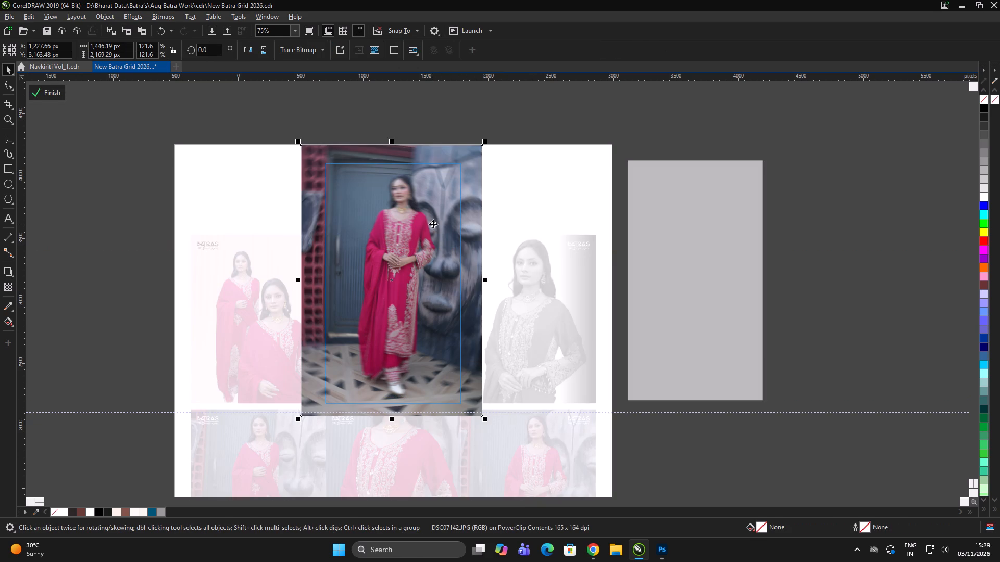
pyautogui.click(53, 91)
pyautogui.doubleClick(470, 107)
# Align the dark overlay rectangle to the tall blurred photo, centred both horizontally and vertically.
pyautogui.click(741, 226)
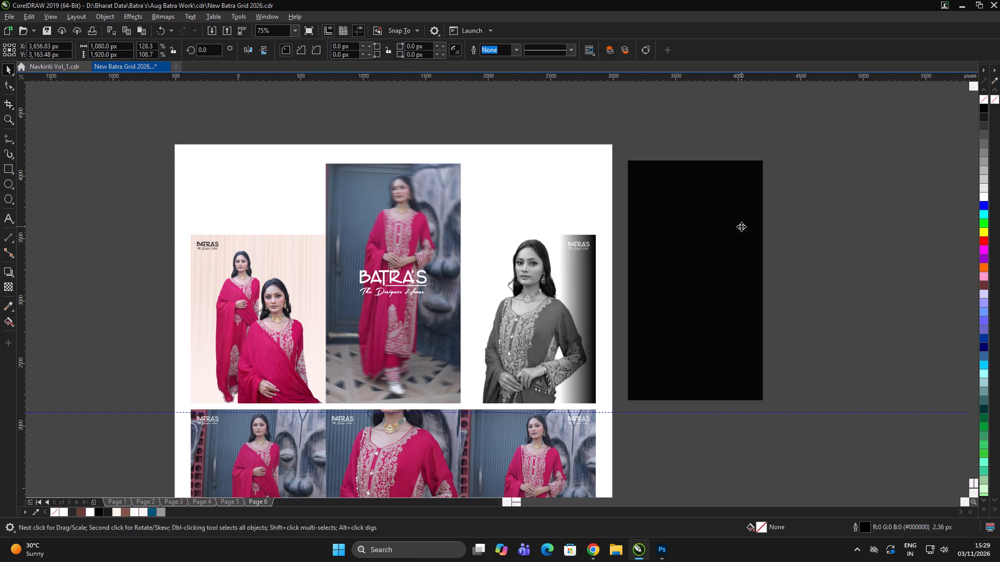
pyautogui.click(883, 223)
pyautogui.click(719, 223)
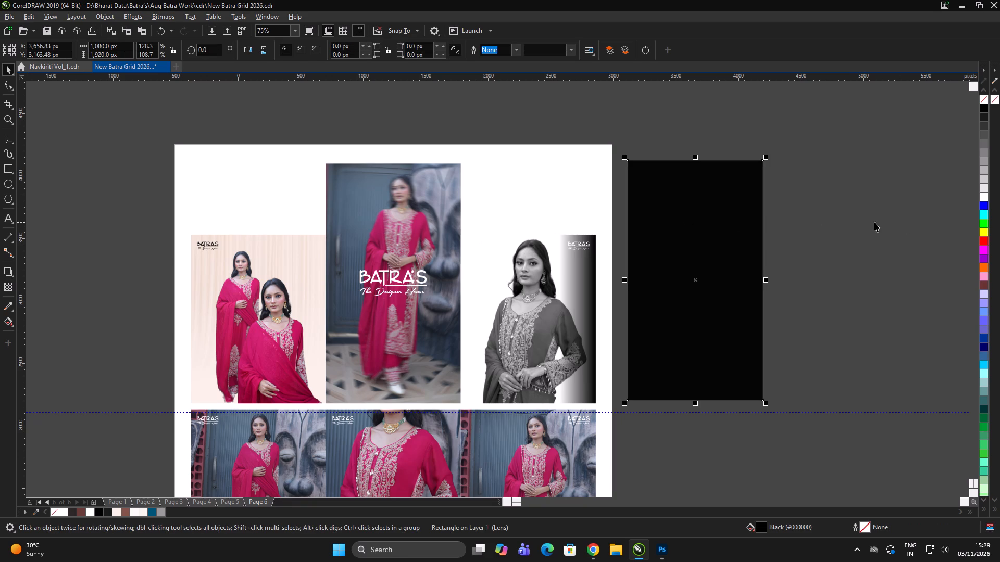
pyautogui.keyDown('shift'); pyautogui.click(402, 201); pyautogui.keyUp('shift')
pyautogui.press('e')
pyautogui.press('c')
pyautogui.click(548, 158)
pyautogui.tripleClick(553, 156)
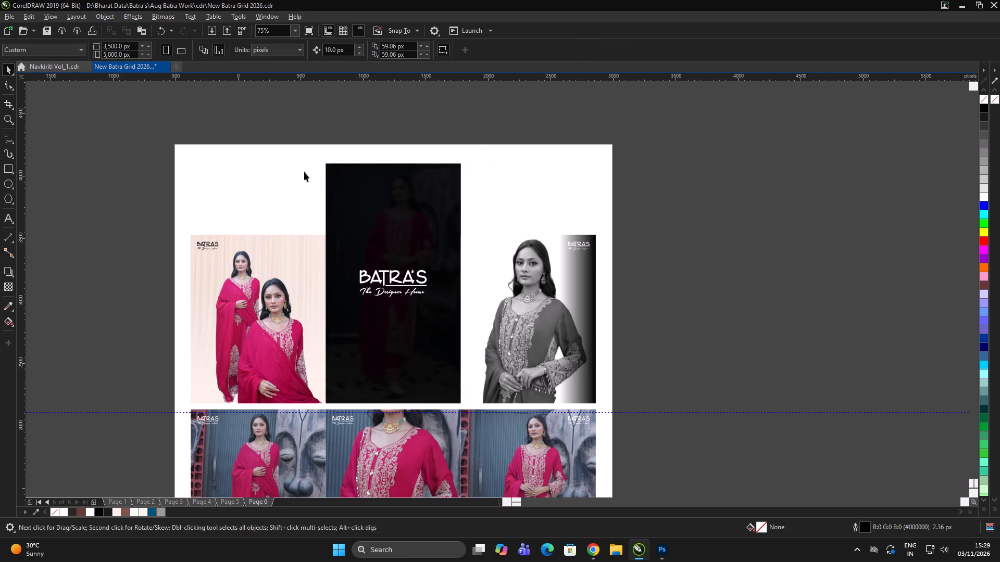
# Duplicate the whole tall black post, including overlay, photo and logo, onto the empty area beside the page.
pyautogui.moveTo(314, 143); pyautogui.dragTo(466, 407)
pyautogui.moveTo(421, 365); pyautogui.dragTo(754, 362)
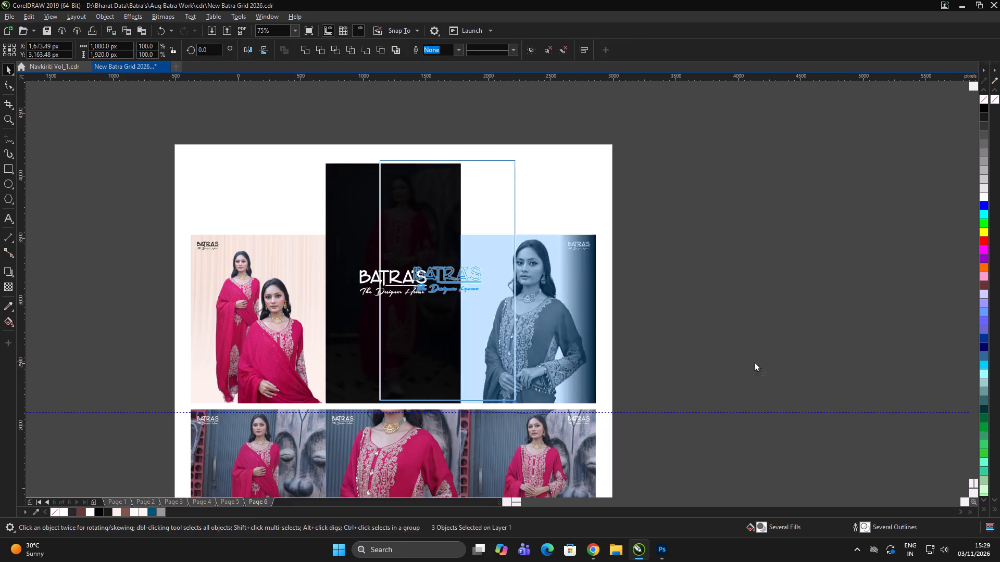
pyautogui.moveTo(754, 362); pyautogui.dragTo(803, 355)
pyautogui.keyDown('shift'); pyautogui.rightClick(803, 355); pyautogui.keyUp('shift')
pyautogui.click(897, 349)
pyautogui.moveTo(897, 348); pyautogui.dragTo(896, 354)
# Examine the duplicated tall post's lower corner at very high magnification to compare the overlay and photo edges.
pyautogui.scroll(4, 854, 420)
pyautogui.scroll(2, 807, 352)
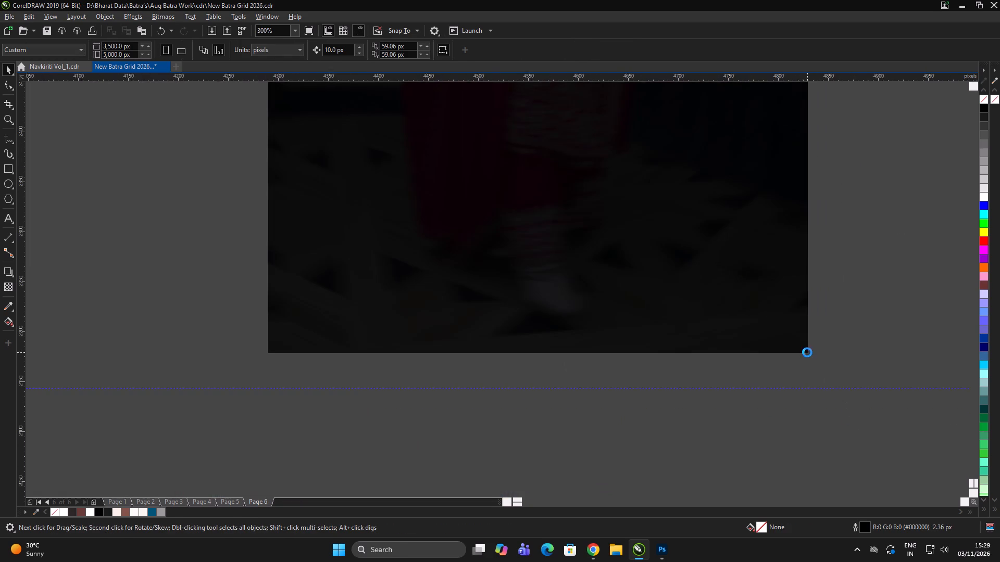
pyautogui.scroll(9, 807, 352)
pyautogui.scroll(9, 798, 310)
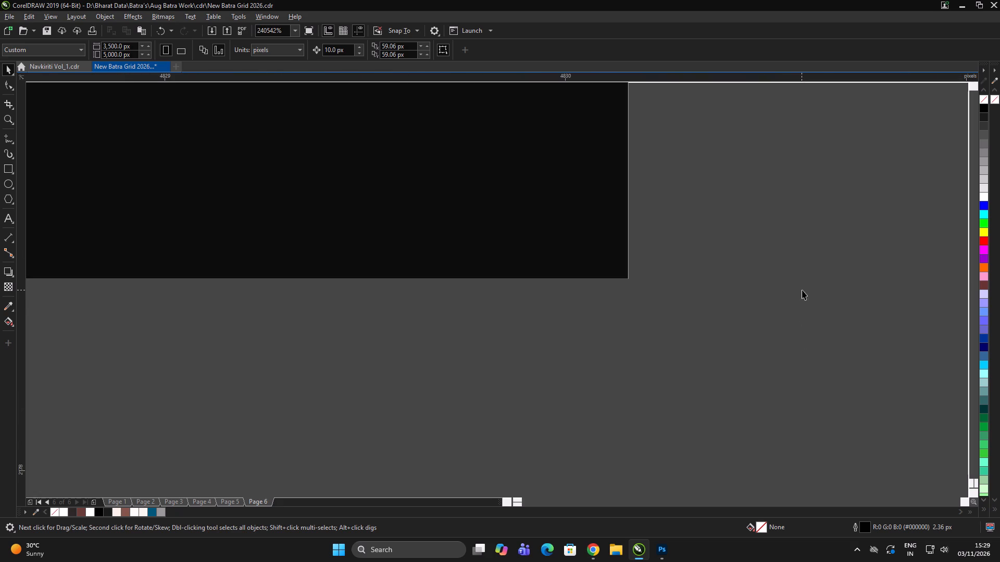
pyautogui.scroll(4, 607, 278)
pyautogui.scroll(4, 548, 282)
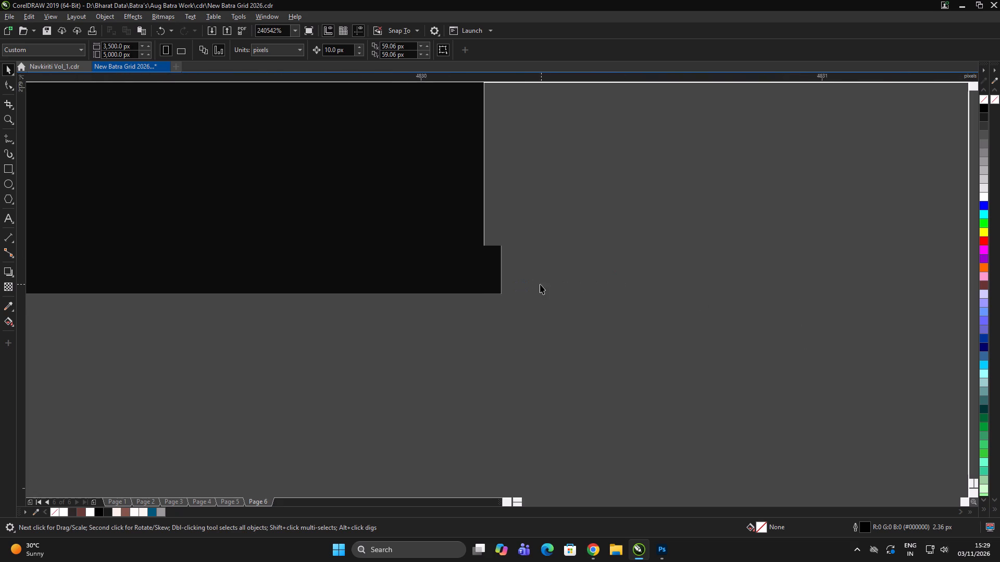
pyautogui.scroll(2, 540, 284)
pyautogui.scroll(-20, 573, 290)
pyautogui.scroll(-17, 573, 290)
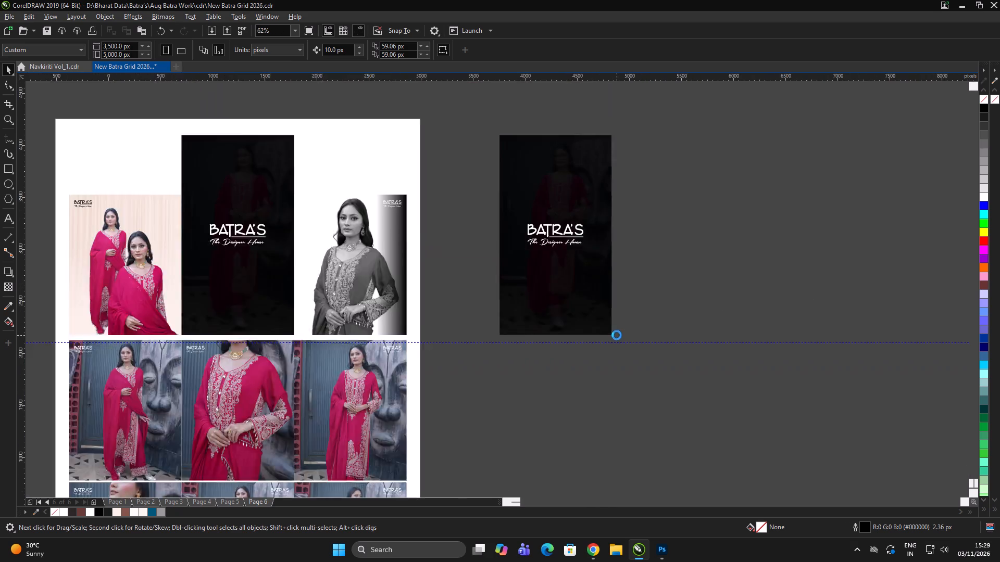
pyautogui.scroll(-2, 617, 335)
# Move the duplicated post's dark overlay rectangle away to one side, uncovering its blurred photo.
pyautogui.click(669, 328)
pyautogui.scroll(3, 634, 330)
pyautogui.click(566, 321)
pyautogui.moveTo(529, 307); pyautogui.dragTo(698, 313)
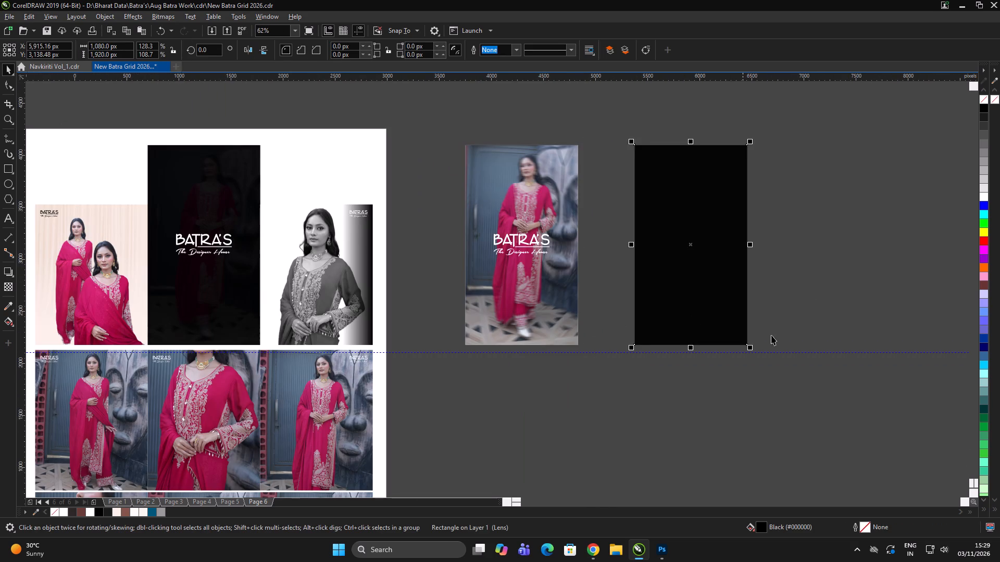
pyautogui.moveTo(807, 342); pyautogui.dragTo(791, 341)
# Remove the white fill from the duplicated post's PowerClip photo frame.
pyautogui.click(562, 308)
pyautogui.click(984, 101)
pyautogui.click(911, 178)
pyautogui.click(918, 177)
# Align the duplicated dark overlay to its blurred photo, centred both horizontally and vertically.
pyautogui.click(704, 191)
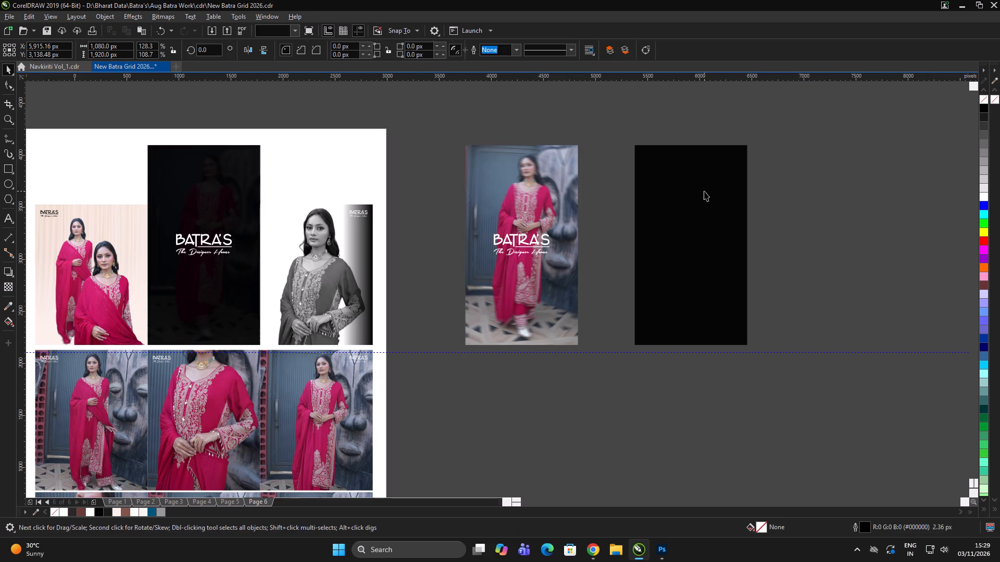
pyautogui.keyDown('shift'); pyautogui.click(523, 200); pyautogui.keyUp('shift')
pyautogui.press('e')
pyautogui.press('c')
pyautogui.click(743, 204)
# Remove the duplicated overlay's outline and group the duplicated post's overlay, photo and logo.
pyautogui.click(499, 180)
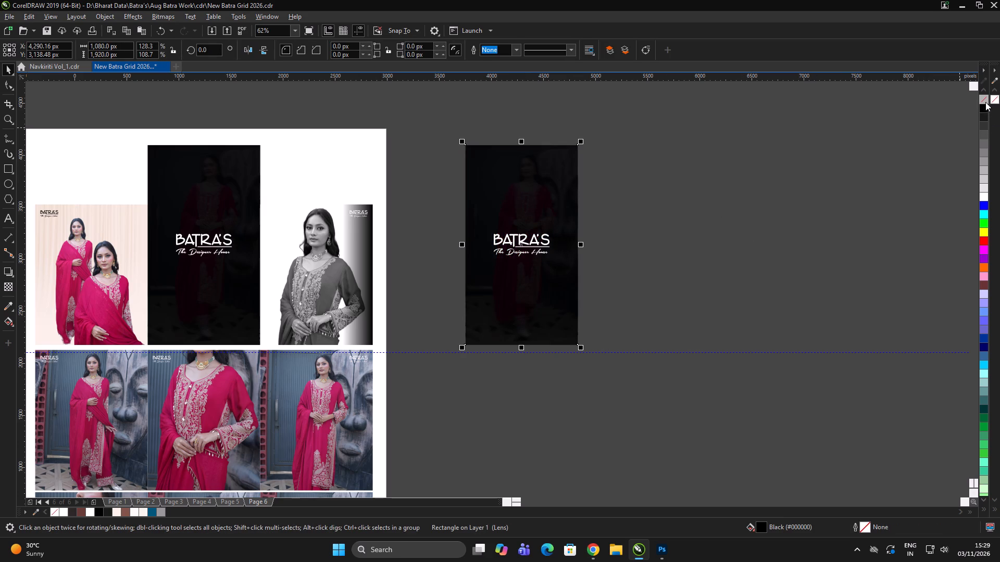
pyautogui.rightClick(985, 102)
pyautogui.click(738, 276)
pyautogui.moveTo(744, 275); pyautogui.dragTo(749, 279)
pyautogui.moveTo(759, 399); pyautogui.dragTo(429, 106)
pyautogui.hotkey('ctrl', 'g')
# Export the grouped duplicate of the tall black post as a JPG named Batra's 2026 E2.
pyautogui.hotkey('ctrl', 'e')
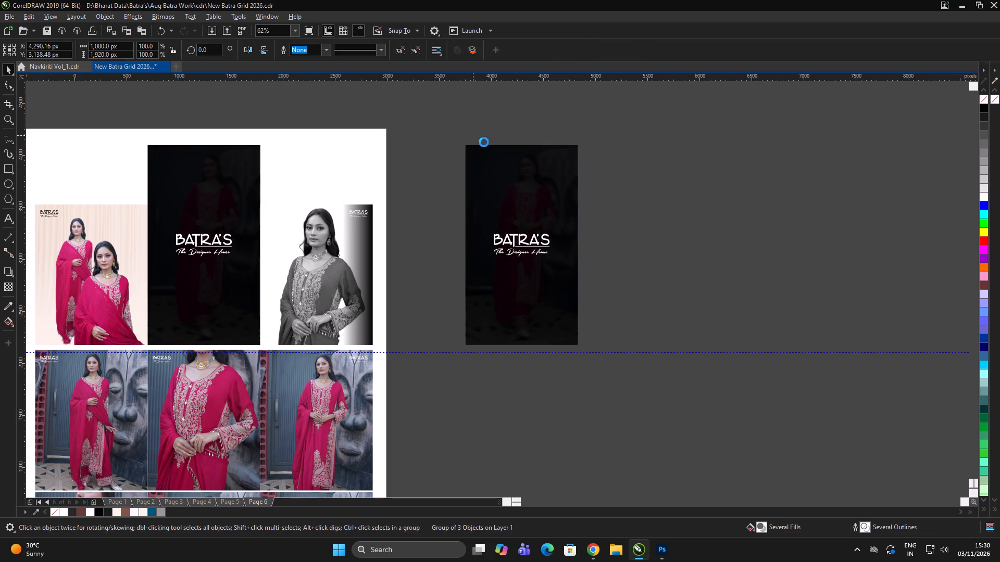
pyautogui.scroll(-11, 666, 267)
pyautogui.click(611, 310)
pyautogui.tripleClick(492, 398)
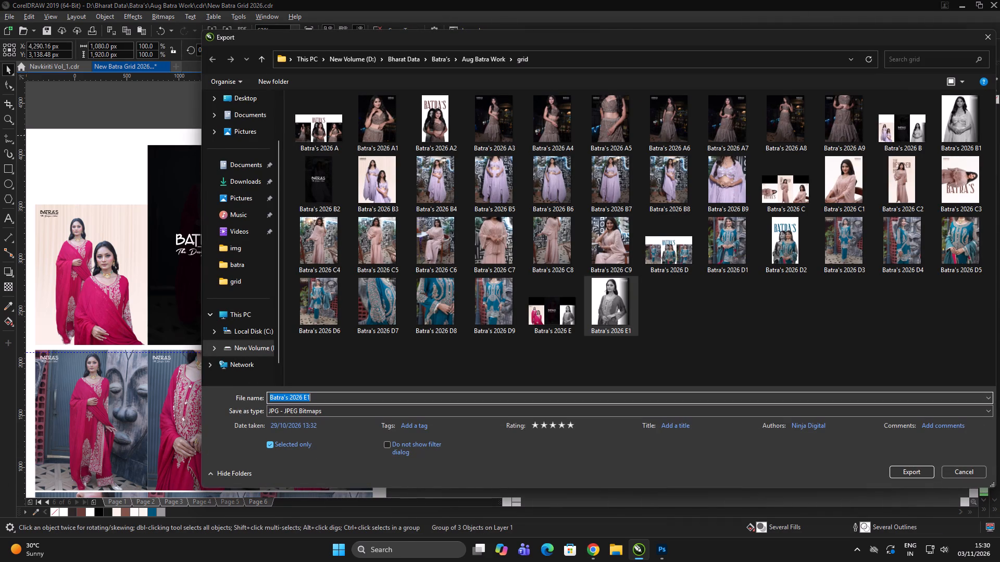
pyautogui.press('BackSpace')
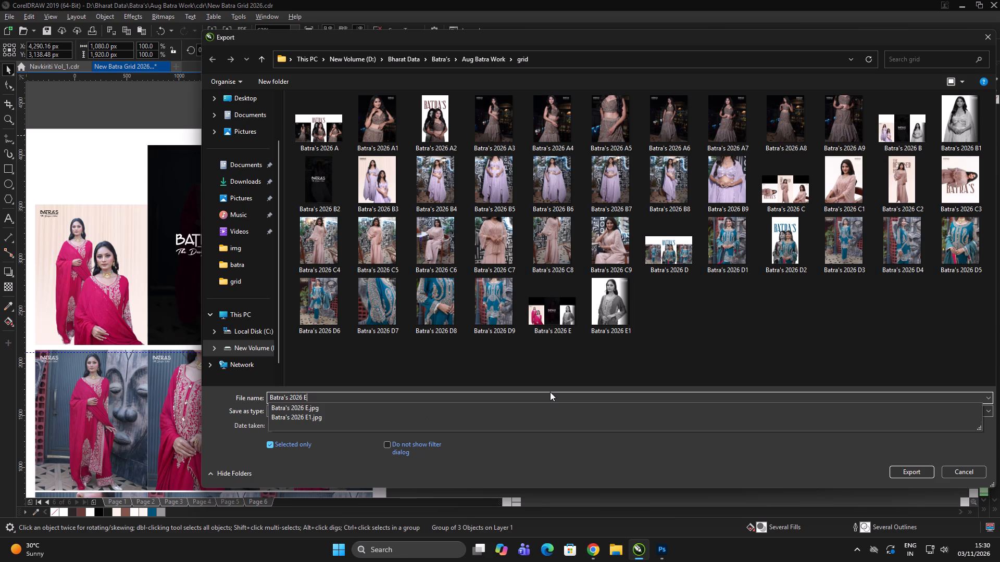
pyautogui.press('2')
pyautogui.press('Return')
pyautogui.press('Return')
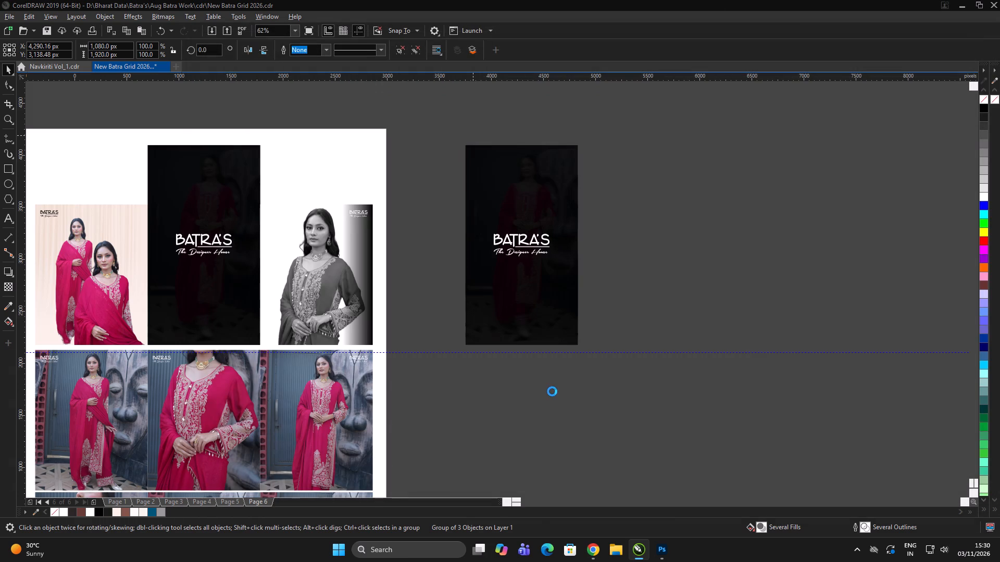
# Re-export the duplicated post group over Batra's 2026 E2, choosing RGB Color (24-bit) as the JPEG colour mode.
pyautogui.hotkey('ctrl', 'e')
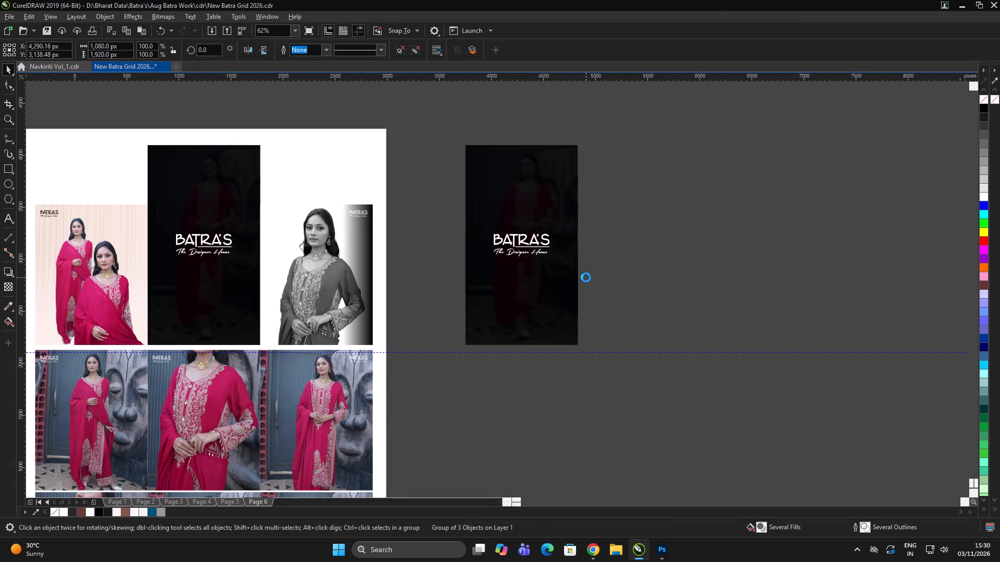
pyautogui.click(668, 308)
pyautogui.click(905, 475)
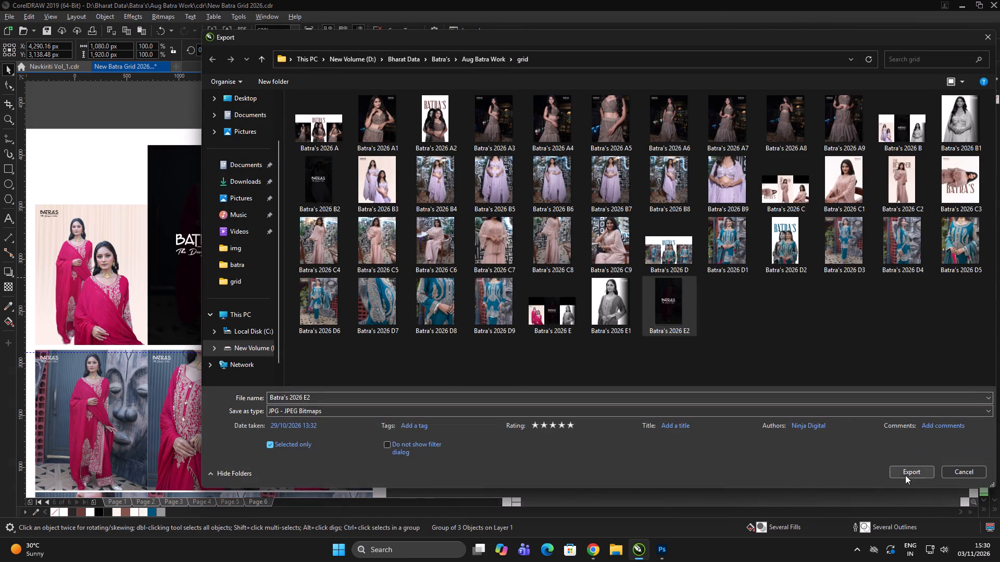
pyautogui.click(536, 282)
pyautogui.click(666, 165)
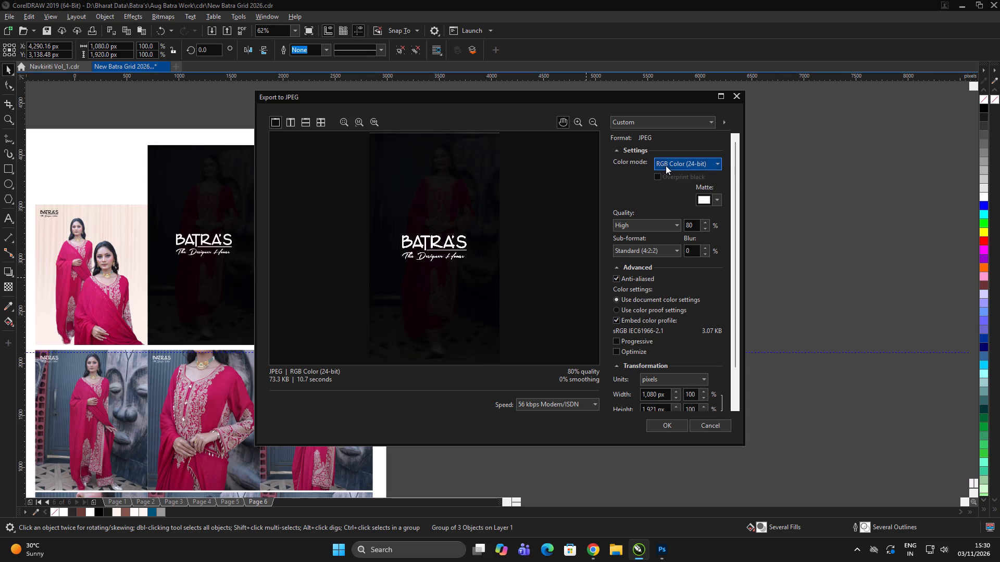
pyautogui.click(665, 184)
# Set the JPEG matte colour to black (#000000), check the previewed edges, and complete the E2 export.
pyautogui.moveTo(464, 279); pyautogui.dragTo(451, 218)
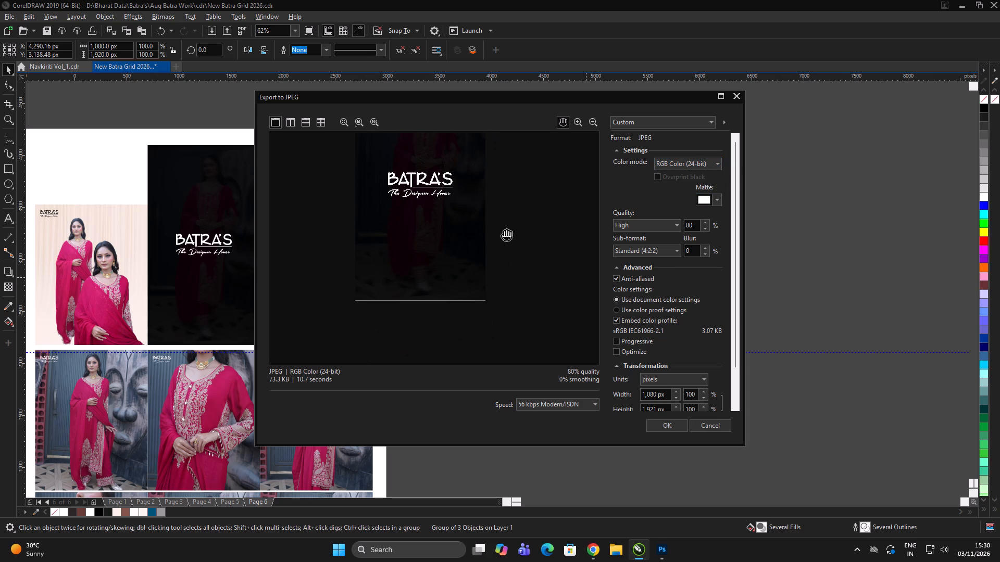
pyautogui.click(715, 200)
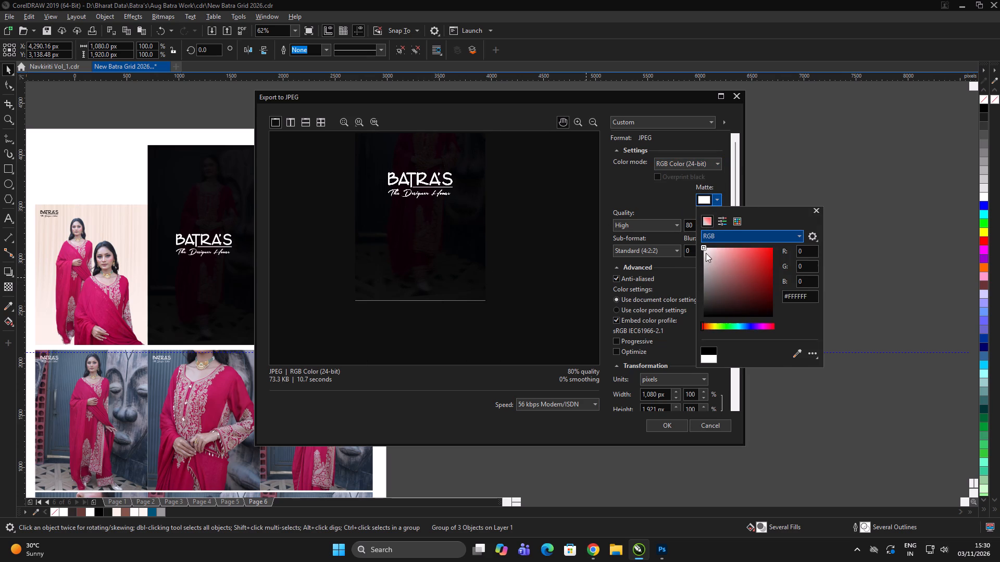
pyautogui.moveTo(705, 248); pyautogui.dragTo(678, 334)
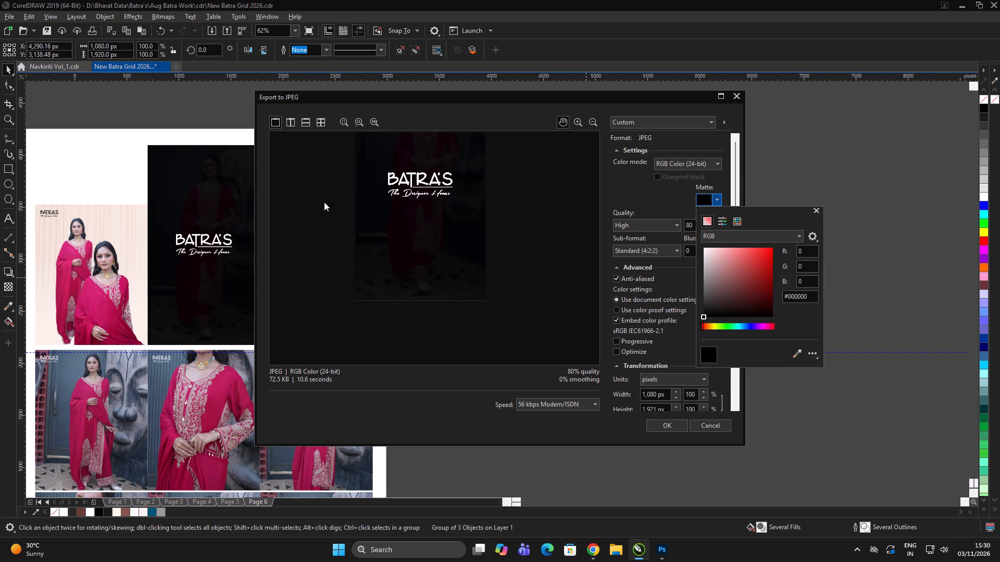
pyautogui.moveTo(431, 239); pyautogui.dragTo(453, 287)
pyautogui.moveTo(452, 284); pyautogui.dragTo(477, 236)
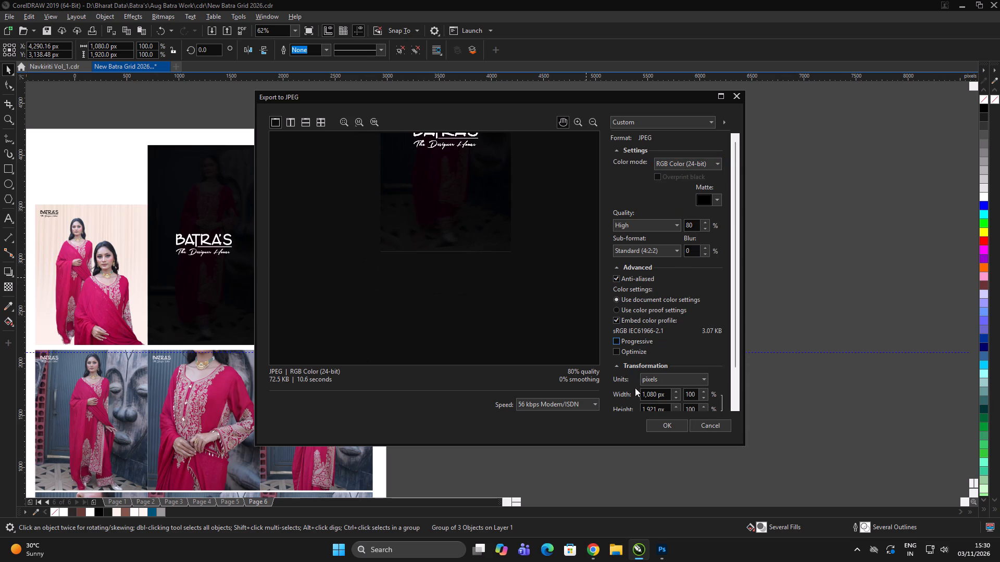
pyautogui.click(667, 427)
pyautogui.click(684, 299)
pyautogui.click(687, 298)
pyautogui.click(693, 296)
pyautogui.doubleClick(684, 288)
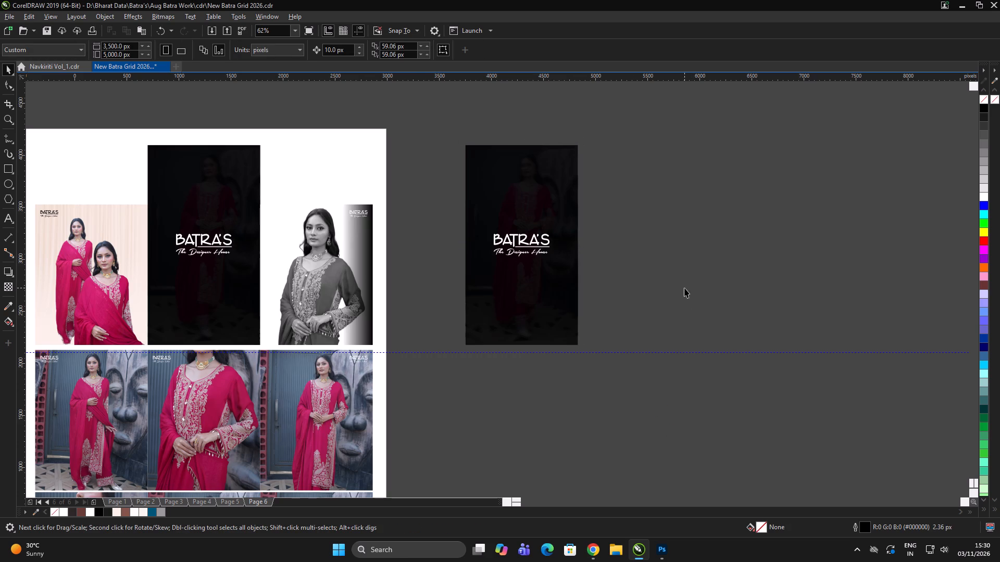
# Import the exported Batra's 2026 E2 image over the duplicated post to inspect its bottom edge up close, and delete it.
pyautogui.hotkey('ctrl', 'i')
pyautogui.click(678, 316)
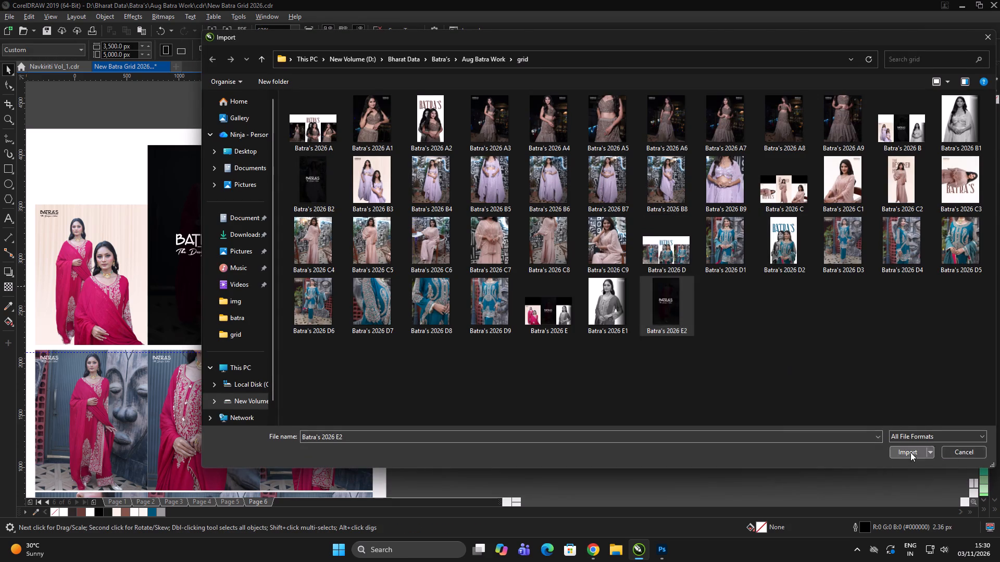
pyautogui.click(910, 452)
pyautogui.moveTo(493, 146); pyautogui.dragTo(572, 206)
pyautogui.scroll(3, 521, 187)
pyautogui.scroll(3, 533, 244)
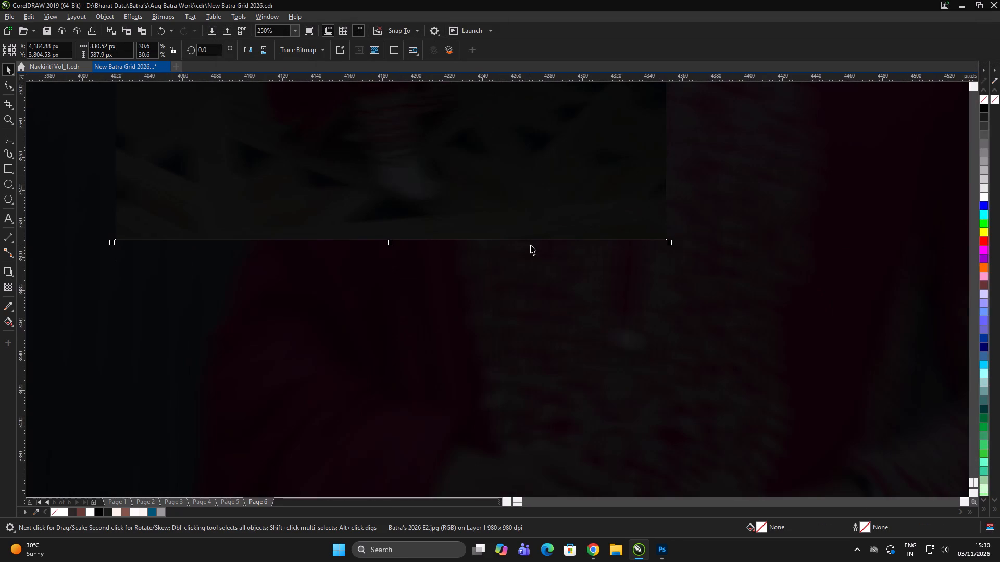
pyautogui.scroll(7, 610, 239)
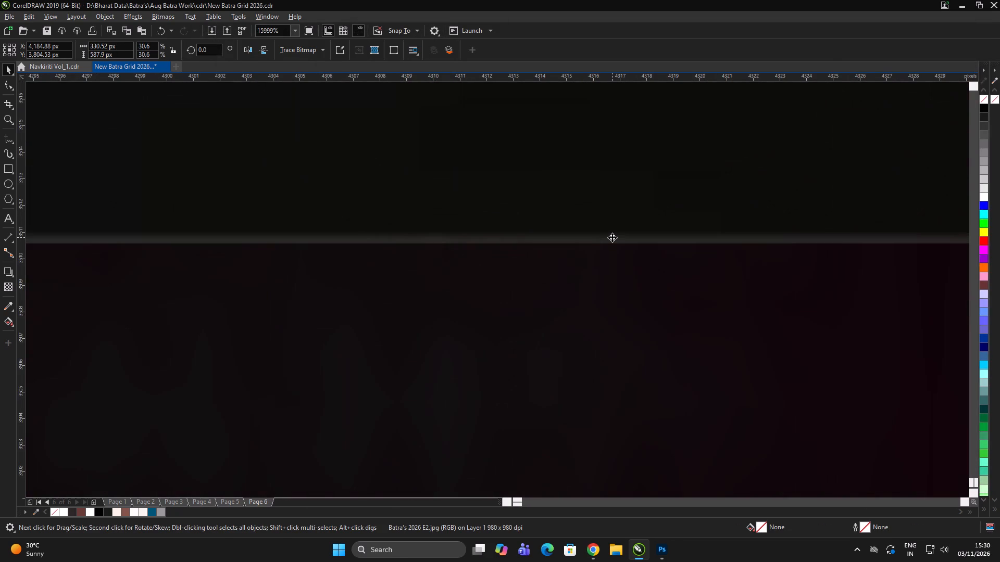
pyautogui.scroll(-20, 611, 239)
pyautogui.scroll(-6, 611, 239)
pyautogui.press('Delete')
# Ungroup the duplicated tall post and move its dark overlay rectangle aside, off the blurred photo.
pyautogui.doubleClick(726, 246)
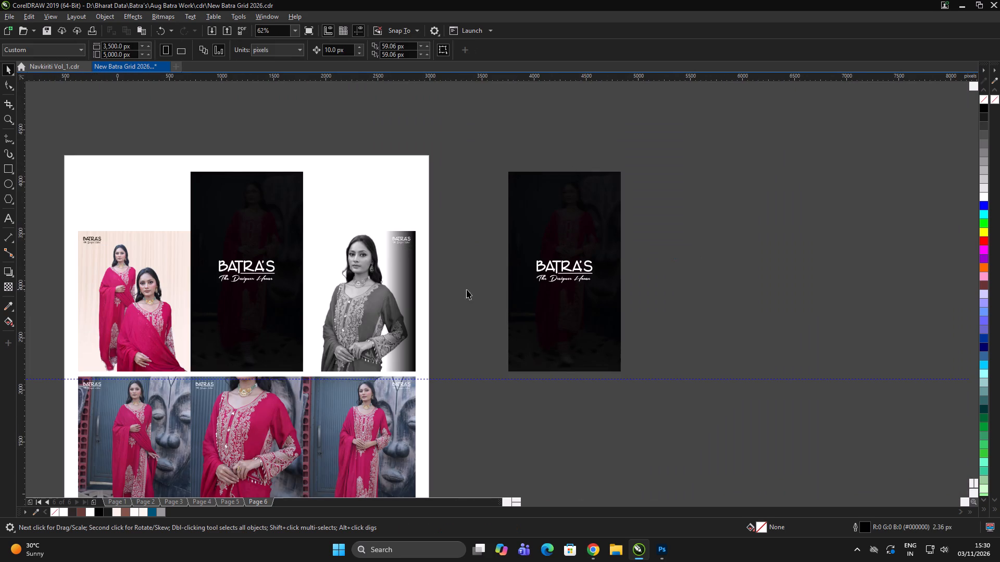
pyautogui.click(565, 355)
pyautogui.hotkey('ctrl', 'u')
pyautogui.keyDown('ctrl'); pyautogui.moveTo(771, 348); pyautogui.dragTo(765, 348); pyautogui.keyUp('ctrl')
pyautogui.click(545, 325)
pyautogui.moveTo(567, 321); pyautogui.dragTo(746, 321)
# Open the duplicated post's PowerClip contents to examine how the blurred photo covers the frame edges, and finish editing.
pyautogui.scroll(1, 543, 342)
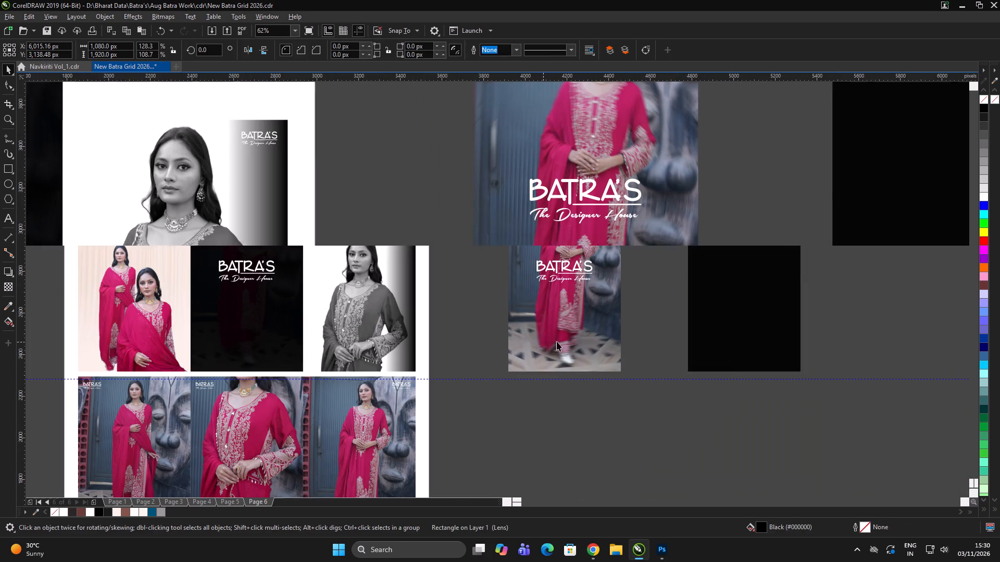
pyautogui.tripleClick(575, 334)
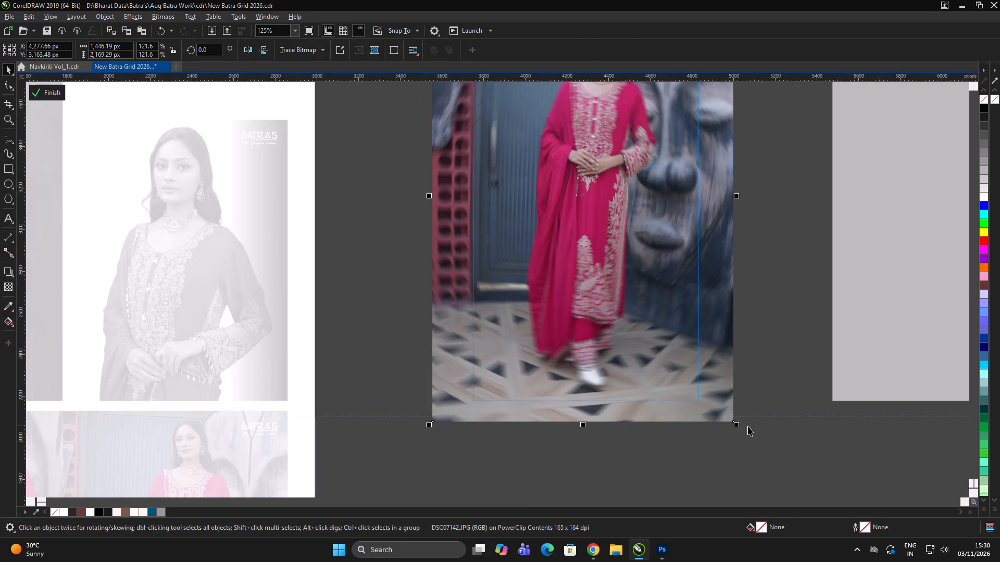
pyautogui.click(737, 426)
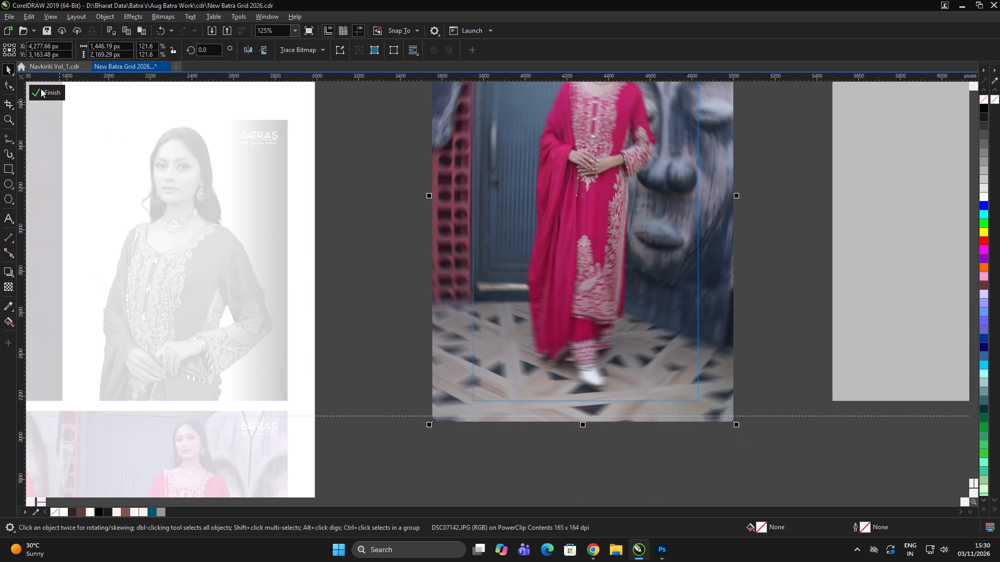
pyautogui.click(41, 88)
pyautogui.doubleClick(722, 424)
# Clear any outline from the separated dark overlay rectangle and inspect its edge up close.
pyautogui.click(910, 305)
pyautogui.scroll(7, 855, 386)
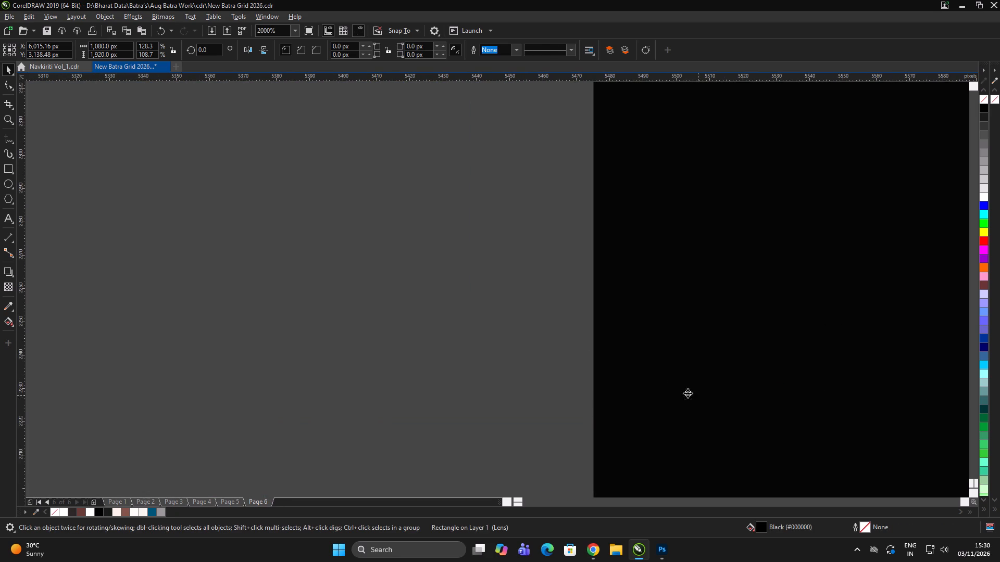
pyautogui.rightClick(981, 98)
pyautogui.rightClick(981, 98)
pyautogui.rightClick(981, 98)
pyautogui.rightClick(981, 98)
pyautogui.rightClick(981, 98)
pyautogui.scroll(1, 797, 172)
pyautogui.scroll(-2, 797, 172)
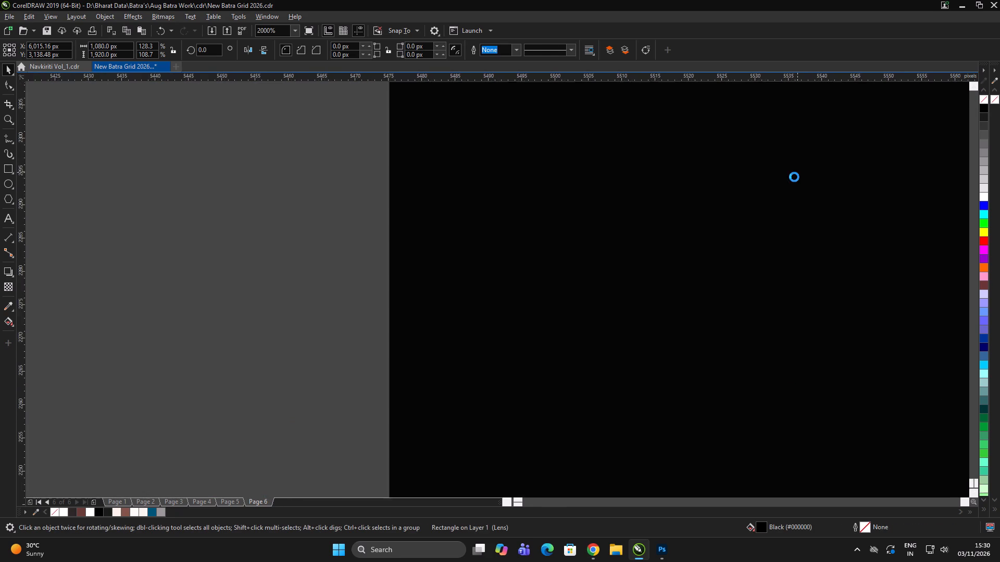
# Align the dark overlay rectangle to the duplicated post's blurred photo, centred both horizontally and vertically.
pyautogui.scroll(-6, 794, 177)
pyautogui.doubleClick(604, 311)
pyautogui.click(767, 258)
pyautogui.keyDown('shift'); pyautogui.click(362, 248); pyautogui.keyUp('shift')
pyautogui.press('e')
pyautogui.press('c')
pyautogui.scroll(-6, 544, 271)
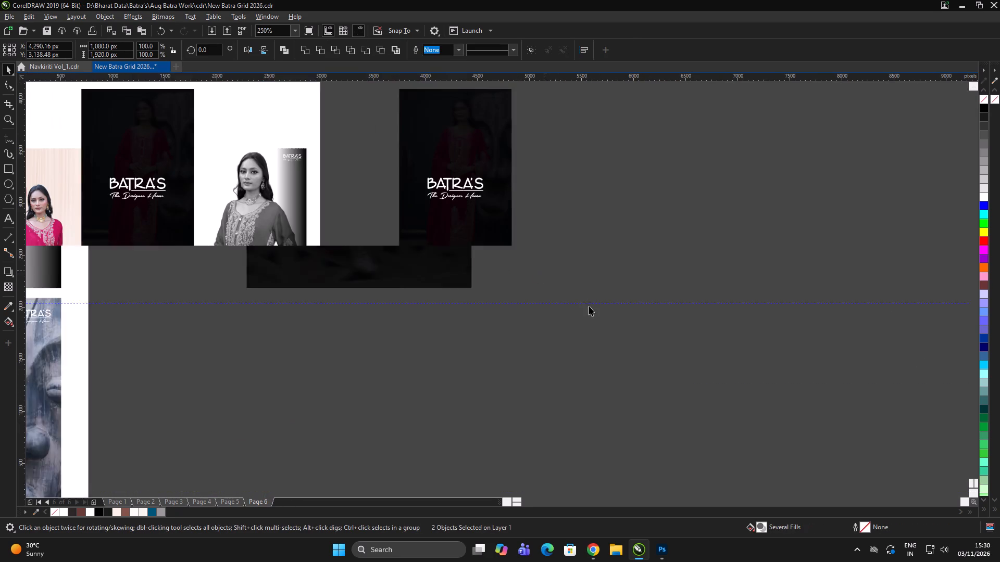
# Group the duplicated post's overlay, blurred photo and logo.
pyautogui.doubleClick(590, 305)
pyautogui.moveTo(608, 340); pyautogui.dragTo(333, 45)
pyautogui.hotkey('ctrl', 'g')
# Export the regrouped post as a JPG replacing Batra's 2026 E2, with RGB Color (24-bit) as the colour mode.
pyautogui.hotkey('ctrl', 'e')
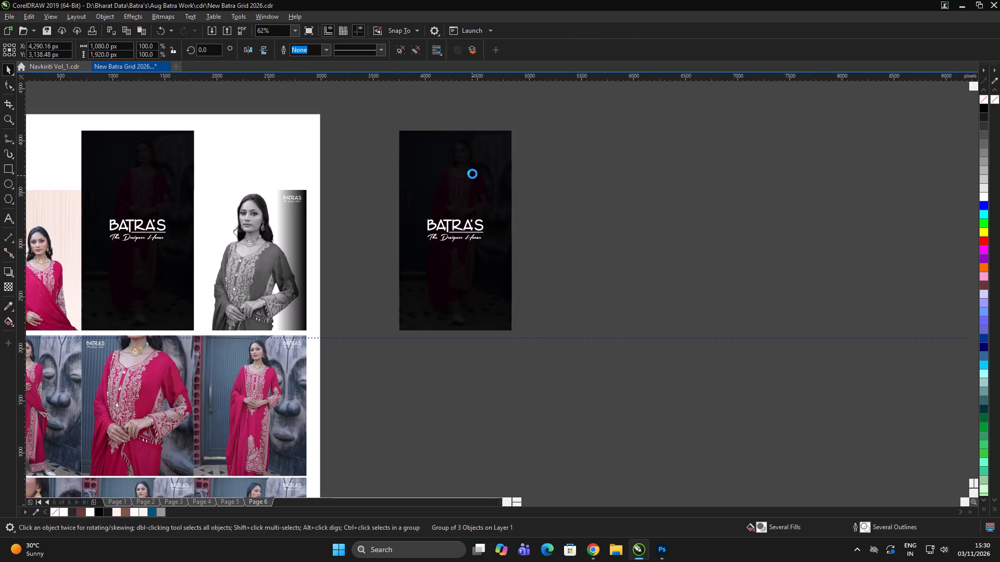
pyautogui.click(666, 321)
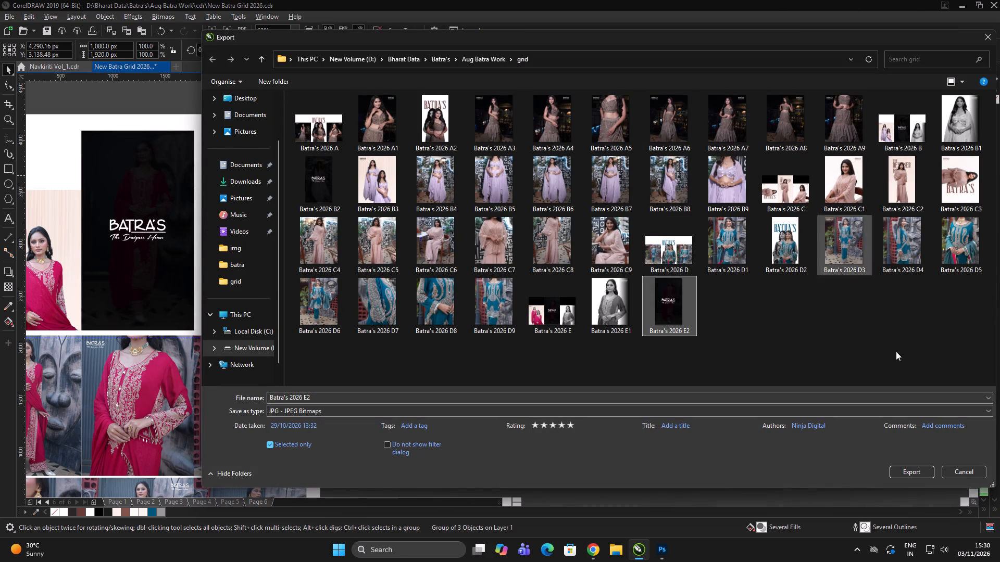
pyautogui.click(906, 467)
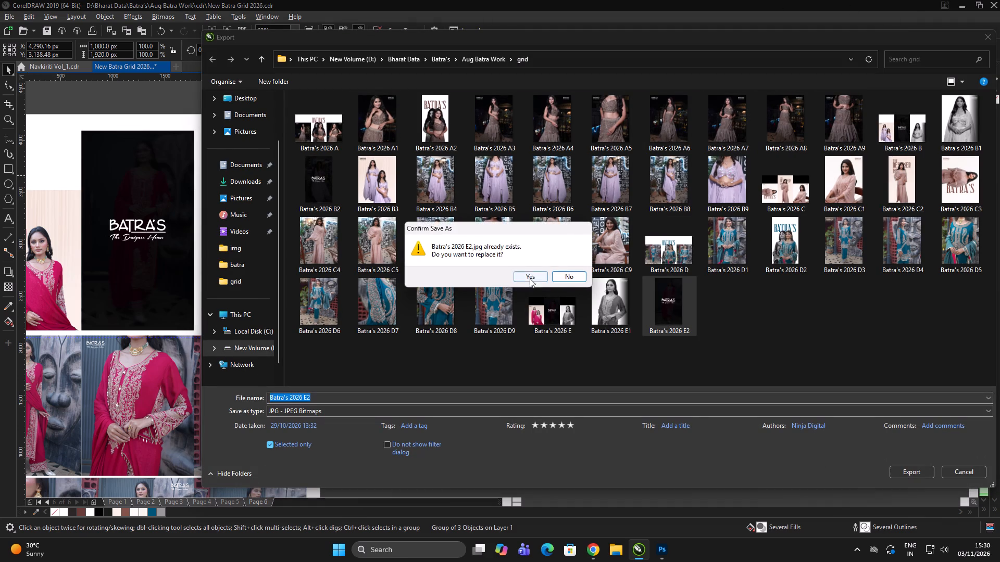
pyautogui.click(530, 277)
pyautogui.click(664, 162)
pyautogui.click(661, 180)
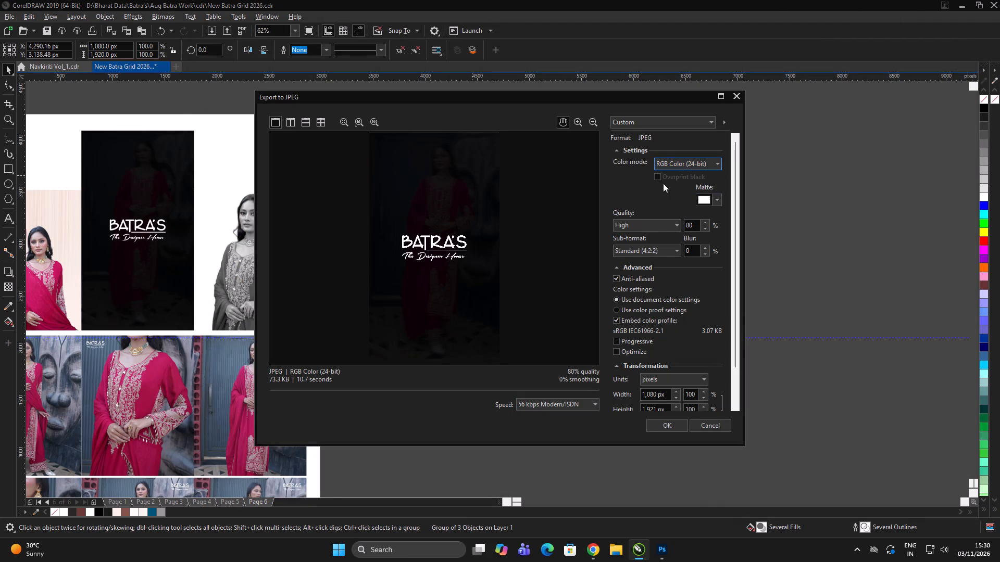
# Set the JPEG matte colour to black (#000000), check the top and bottom edges in the preview, and complete the export.
pyautogui.moveTo(464, 280); pyautogui.dragTo(464, 244)
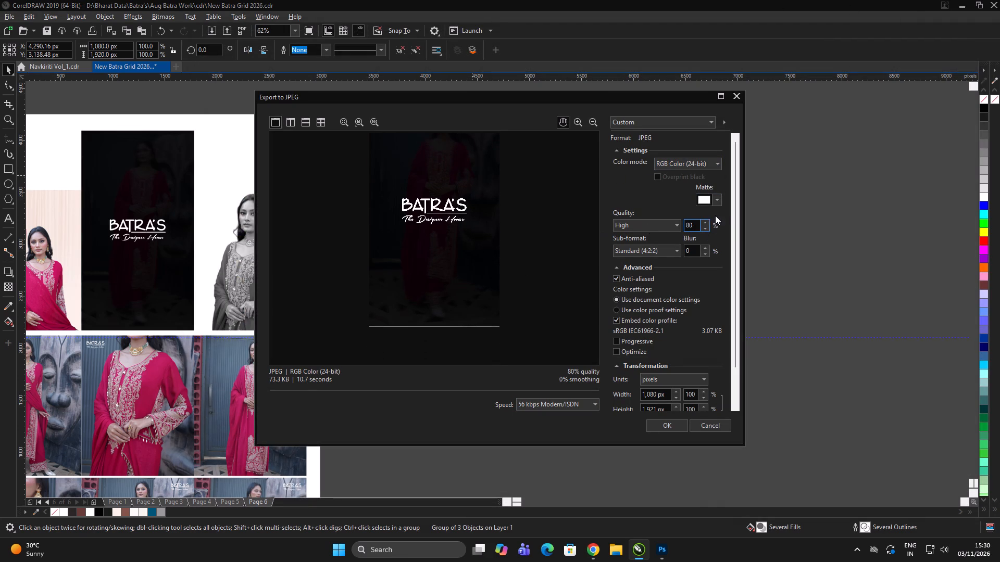
pyautogui.click(716, 200)
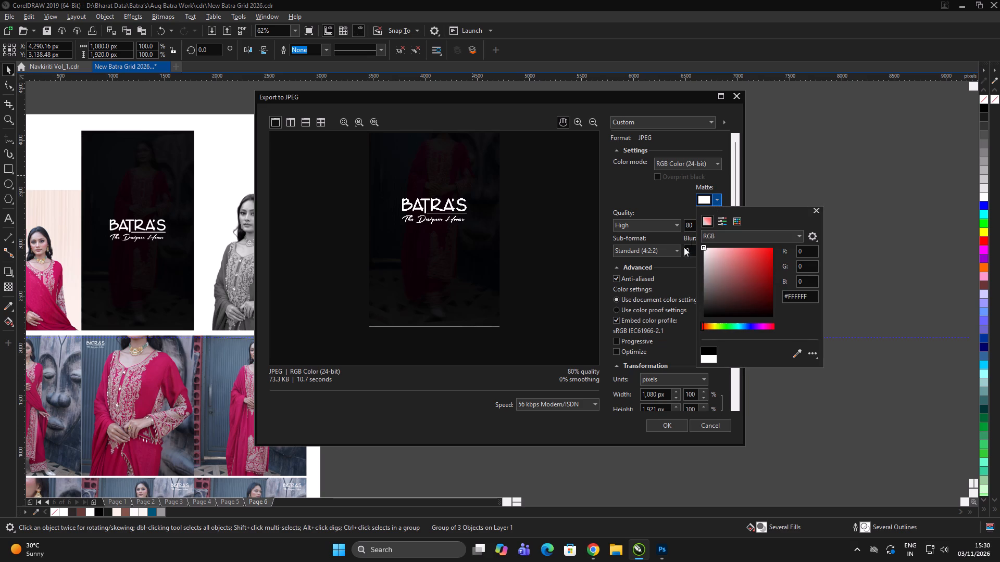
pyautogui.moveTo(703, 247); pyautogui.dragTo(682, 328)
pyautogui.moveTo(474, 253); pyautogui.dragTo(470, 342)
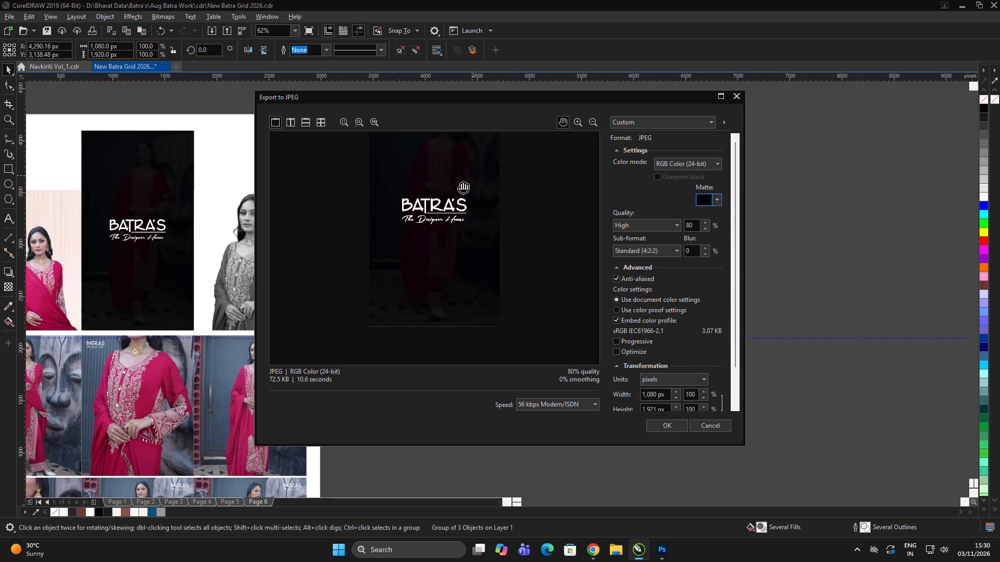
pyautogui.moveTo(461, 184); pyautogui.dragTo(448, 312)
pyautogui.moveTo(451, 305); pyautogui.dragTo(478, 169)
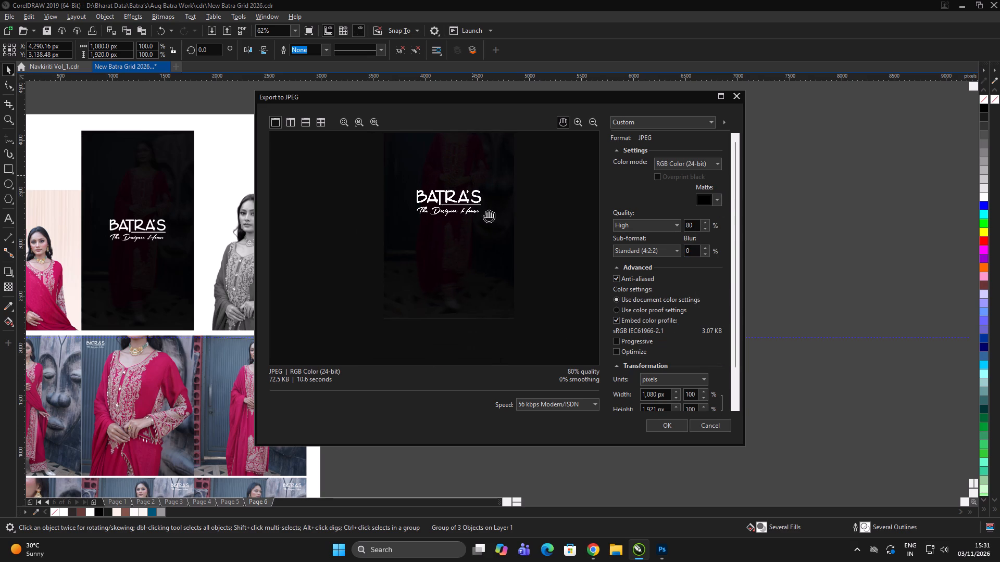
pyautogui.click(670, 424)
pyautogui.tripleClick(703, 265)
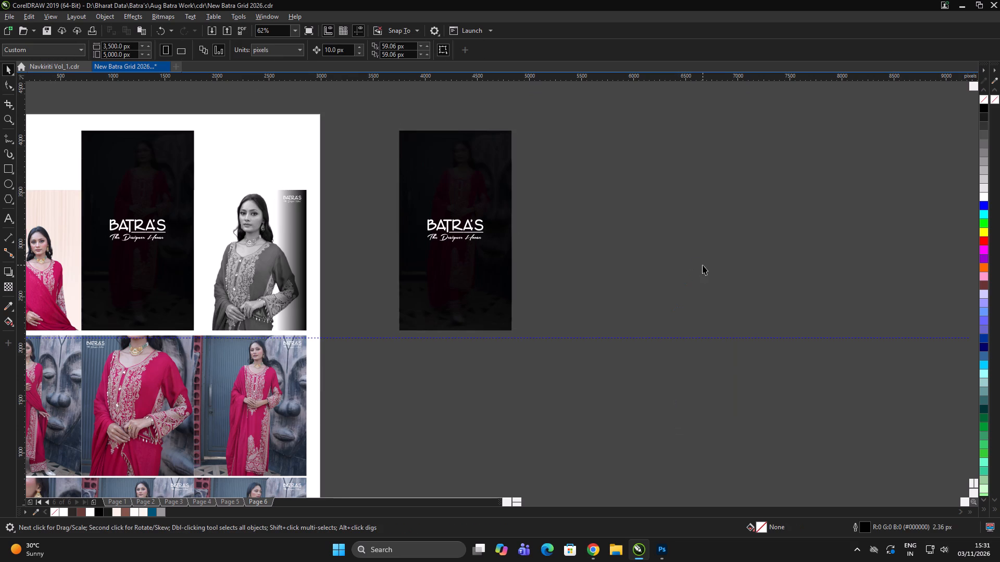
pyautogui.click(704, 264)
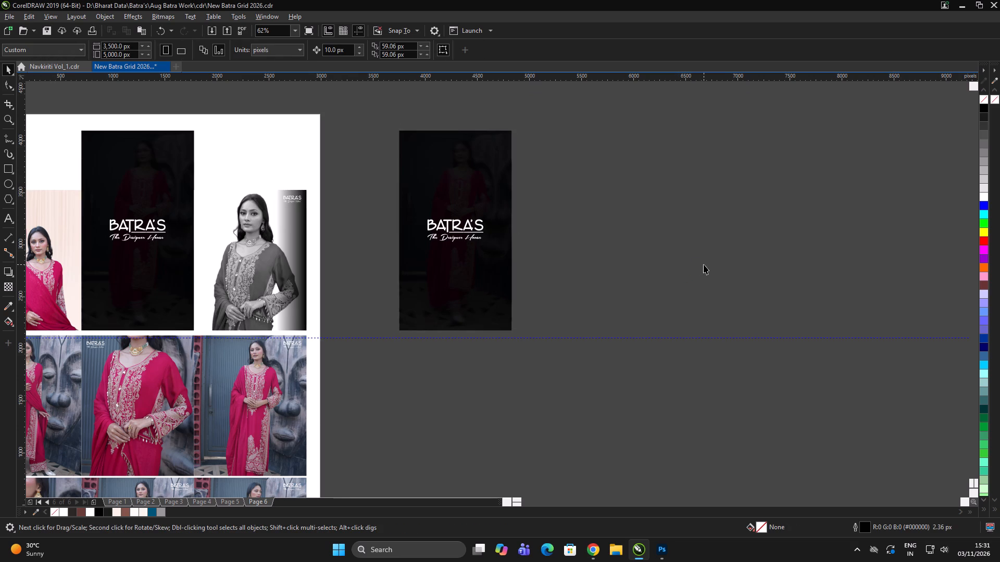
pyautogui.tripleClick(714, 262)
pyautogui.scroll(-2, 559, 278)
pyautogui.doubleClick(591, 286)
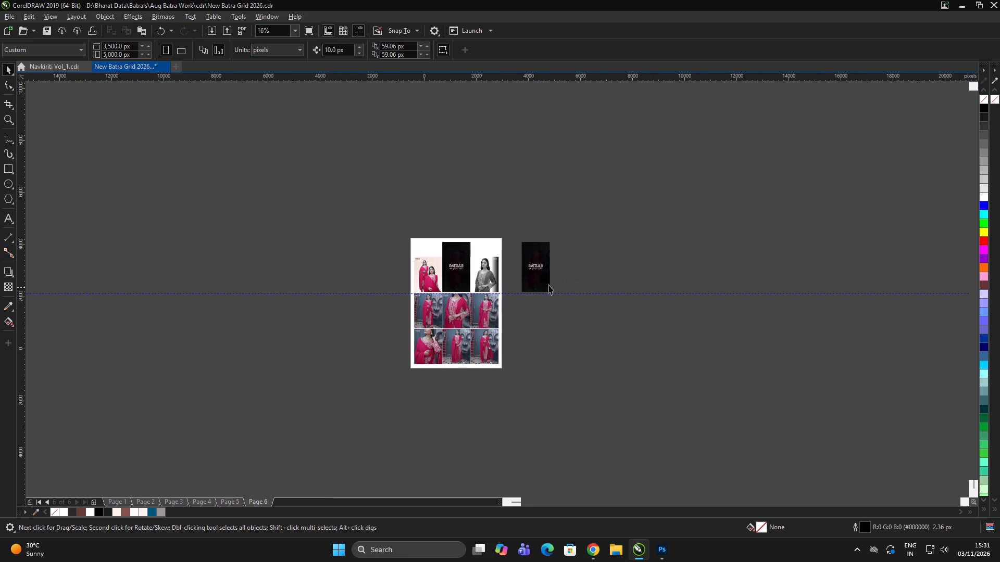
# Delete the duplicated dark post placed beside the page.
pyautogui.scroll(1, 481, 256)
pyautogui.moveTo(523, 176); pyautogui.dragTo(736, 400)
pyautogui.press('Delete')
# Remove the outline from the cream background of the two-figure post in the top row.
pyautogui.scroll(2, 335, 267)
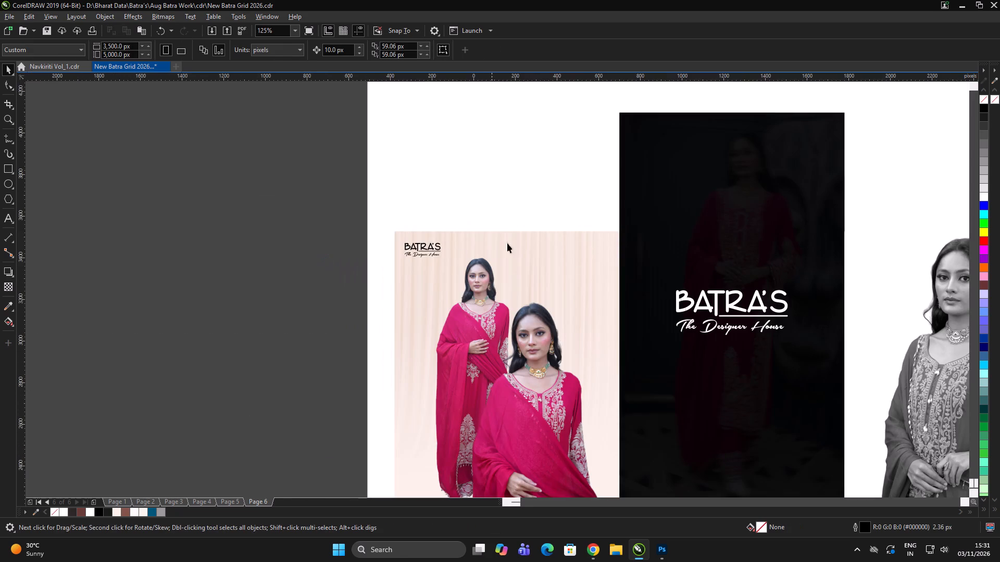
pyautogui.click(527, 233)
pyautogui.rightClick(980, 99)
pyautogui.scroll(-1, 554, 160)
pyautogui.click(516, 145)
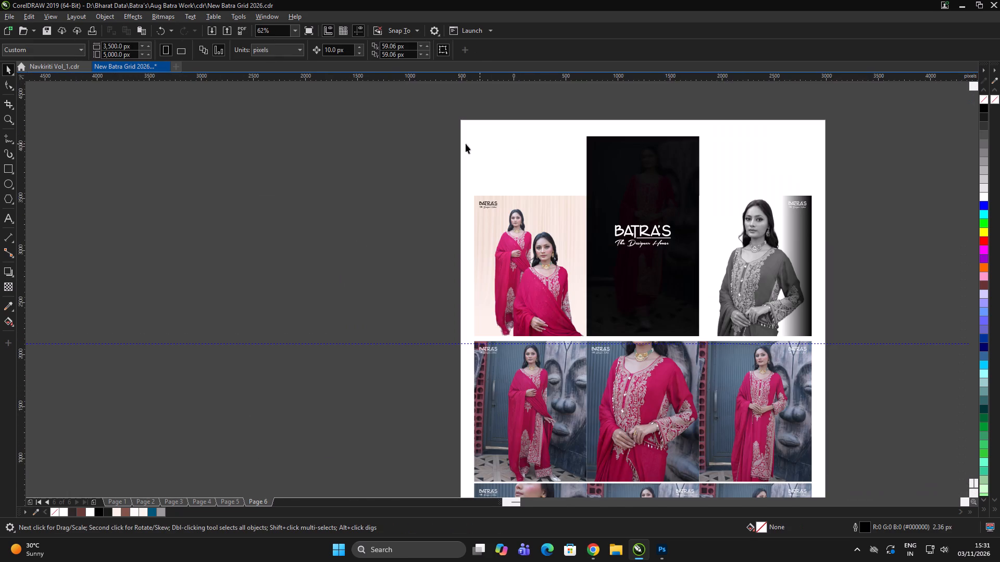
# Group the cream two-figure post and start its JPG export under the name Batra's 2026 E3.
pyautogui.moveTo(442, 144); pyautogui.dragTo(597, 336)
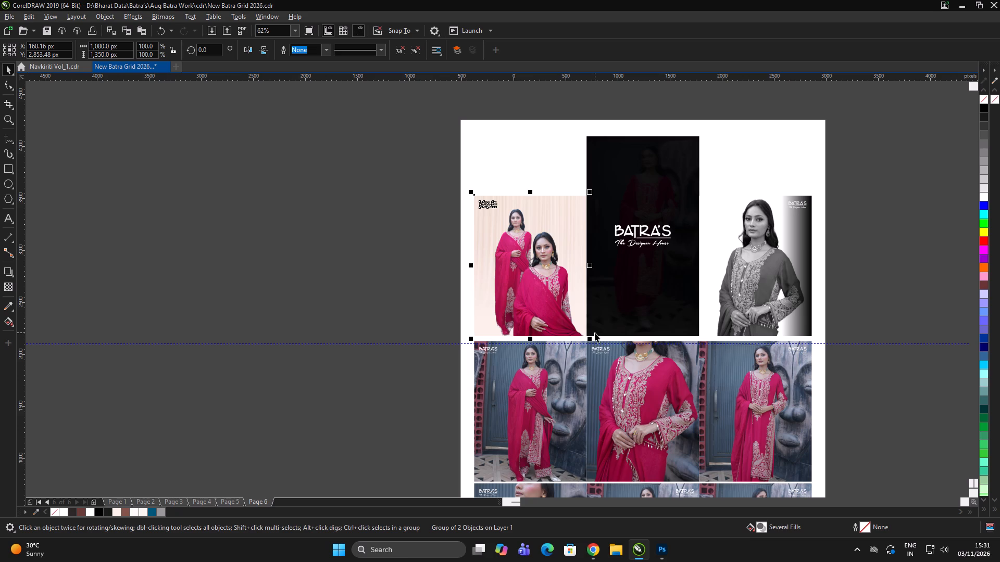
pyautogui.hotkey('ctrl', 'g')
pyautogui.hotkey('ctrl', 'e')
pyautogui.click(668, 316)
pyautogui.tripleClick(565, 392)
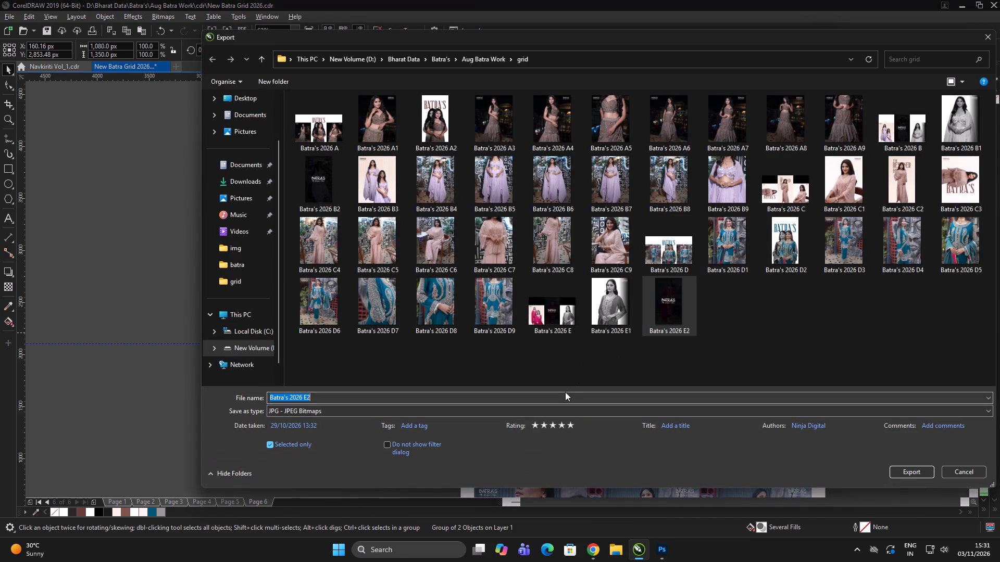
pyautogui.click(564, 399)
pyautogui.press('BackSpace')
pyautogui.press('3')
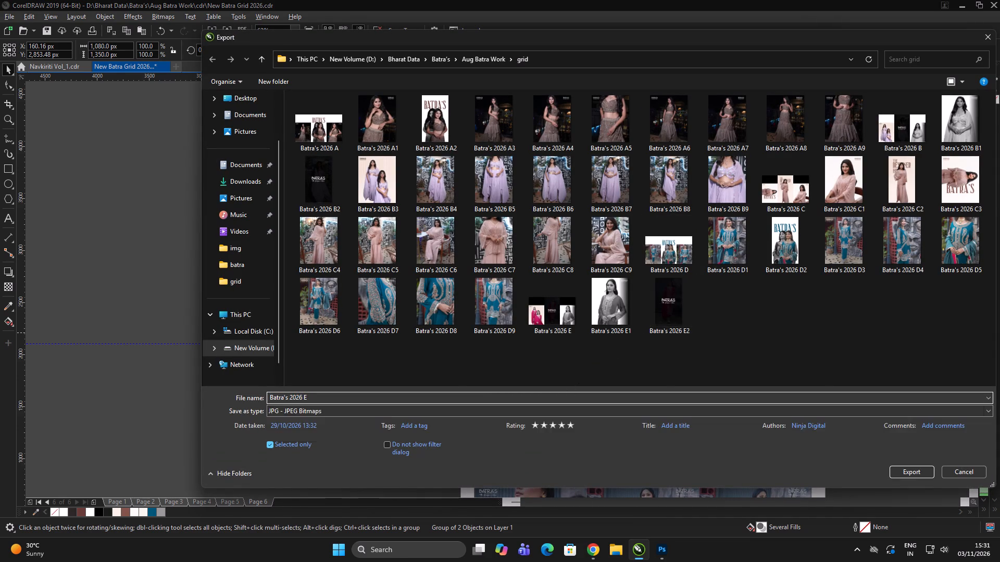
pyautogui.press('Return')
# Set RGB Color (24-bit) and a black matte (#000000), check the bottom and top edges in the preview, and complete the E3 export.
pyautogui.click(684, 165)
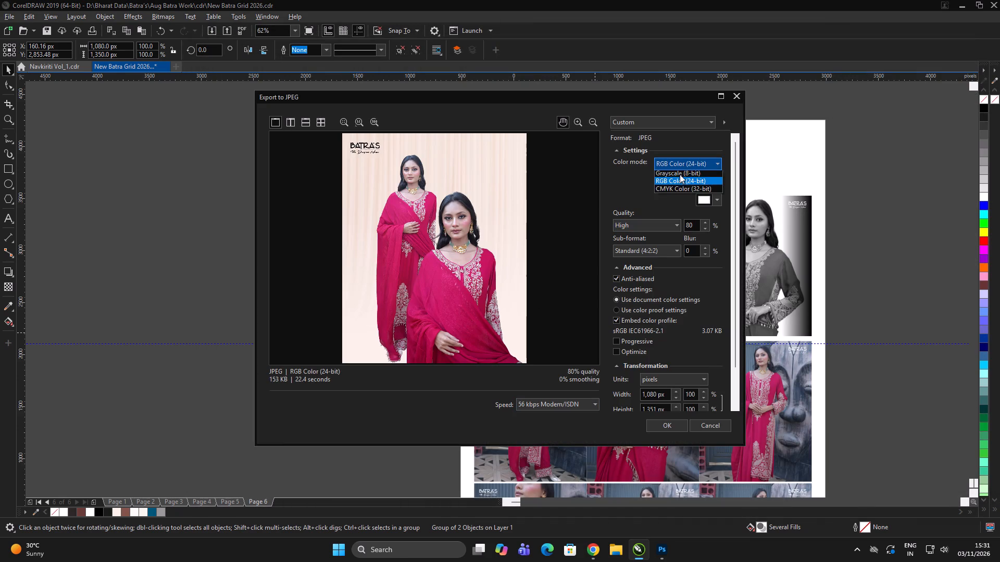
pyautogui.click(678, 180)
pyautogui.moveTo(445, 288); pyautogui.dragTo(458, 239)
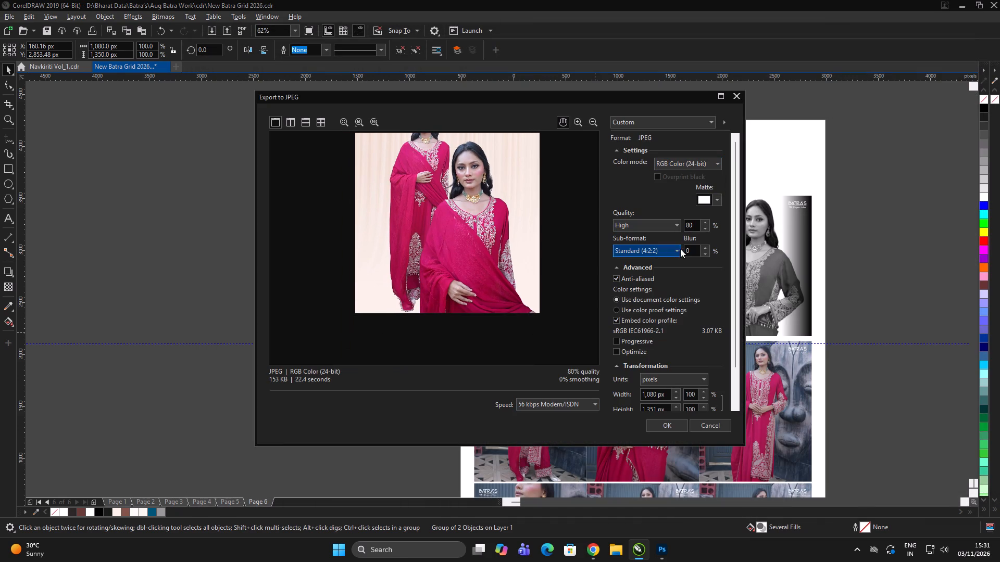
pyautogui.click(718, 202)
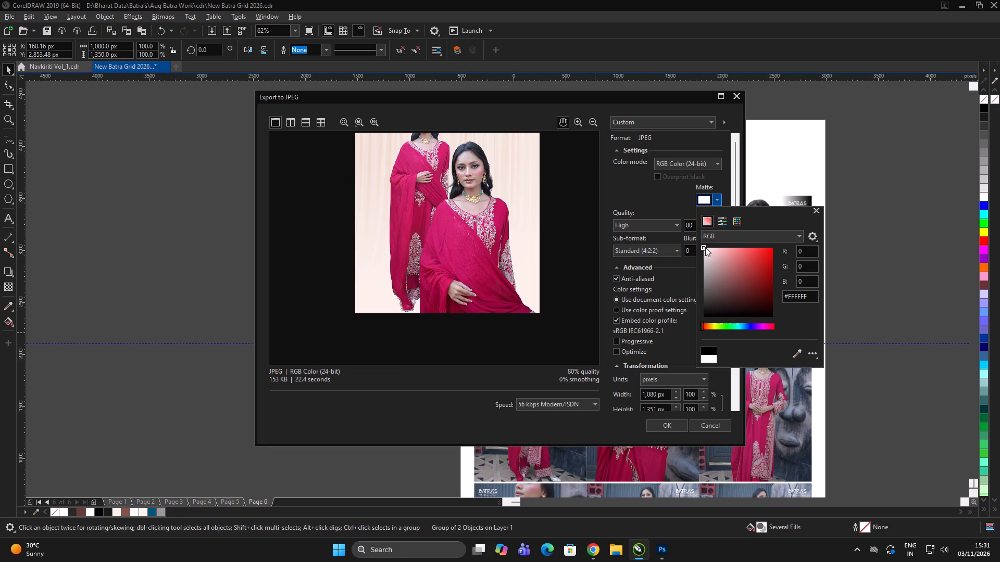
pyautogui.moveTo(704, 247); pyautogui.dragTo(677, 340)
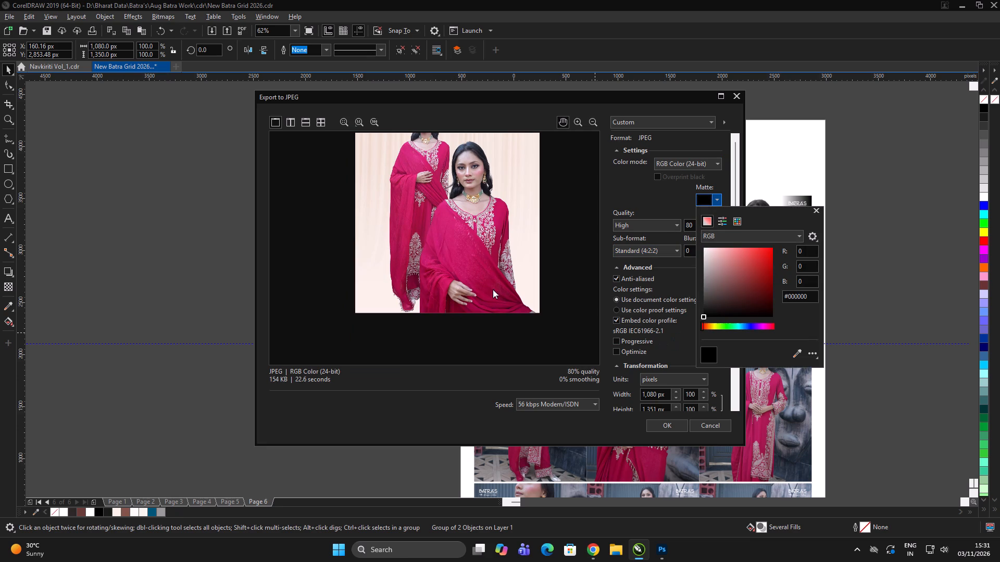
pyautogui.moveTo(474, 249); pyautogui.dragTo(462, 327)
pyautogui.moveTo(465, 196); pyautogui.dragTo(445, 291)
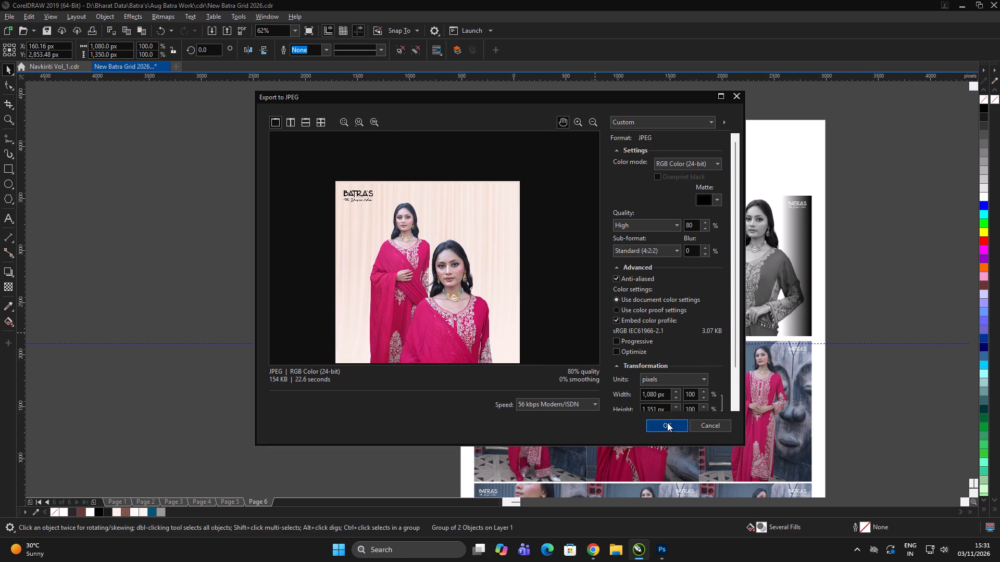
pyautogui.click(666, 423)
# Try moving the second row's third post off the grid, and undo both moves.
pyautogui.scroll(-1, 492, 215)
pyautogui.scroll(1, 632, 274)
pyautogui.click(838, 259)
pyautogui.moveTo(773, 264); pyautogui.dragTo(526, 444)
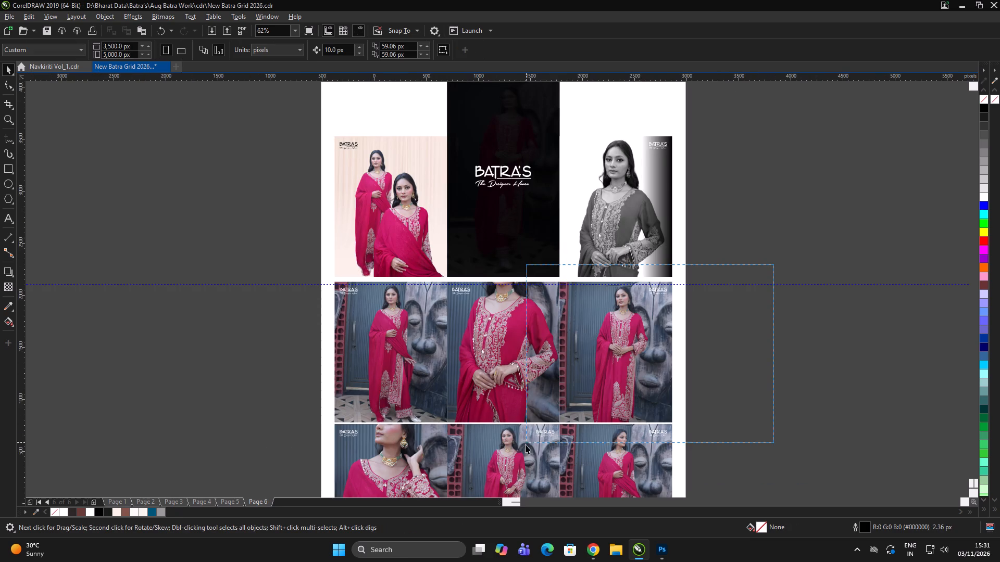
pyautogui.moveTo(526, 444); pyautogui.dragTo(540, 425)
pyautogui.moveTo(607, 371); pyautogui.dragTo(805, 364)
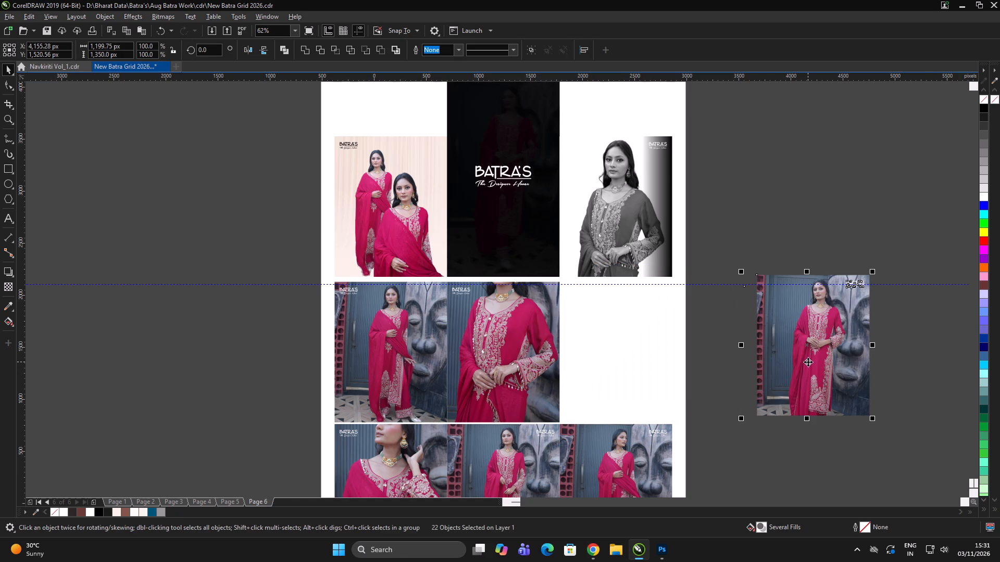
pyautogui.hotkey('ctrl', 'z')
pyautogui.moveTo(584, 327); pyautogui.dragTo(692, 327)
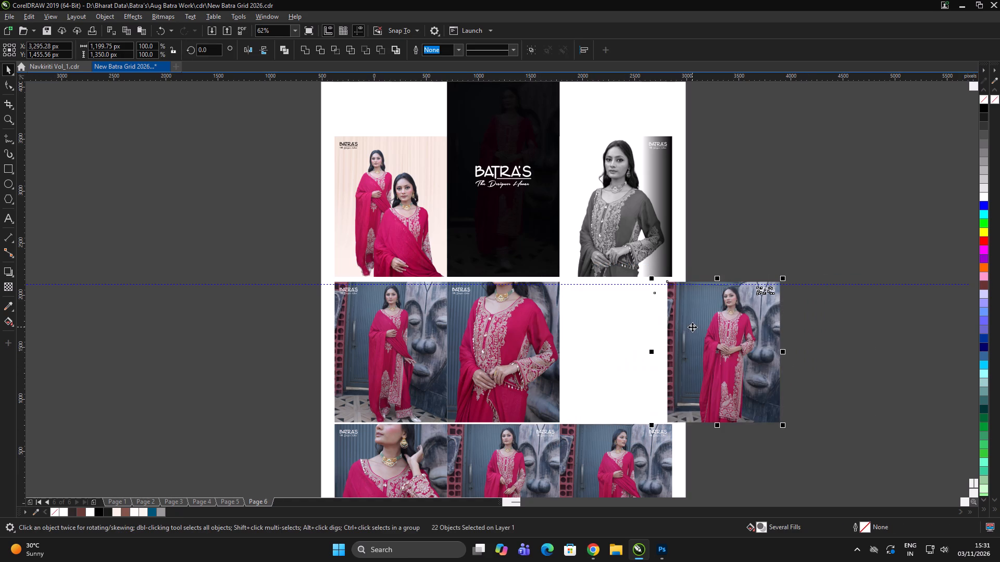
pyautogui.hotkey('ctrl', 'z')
# Delete the tiny stray object lying over the second row's middle post, near its edge with the third post.
pyautogui.scroll(3, 556, 279)
pyautogui.click(598, 272)
pyautogui.moveTo(608, 264); pyautogui.dragTo(338, 457)
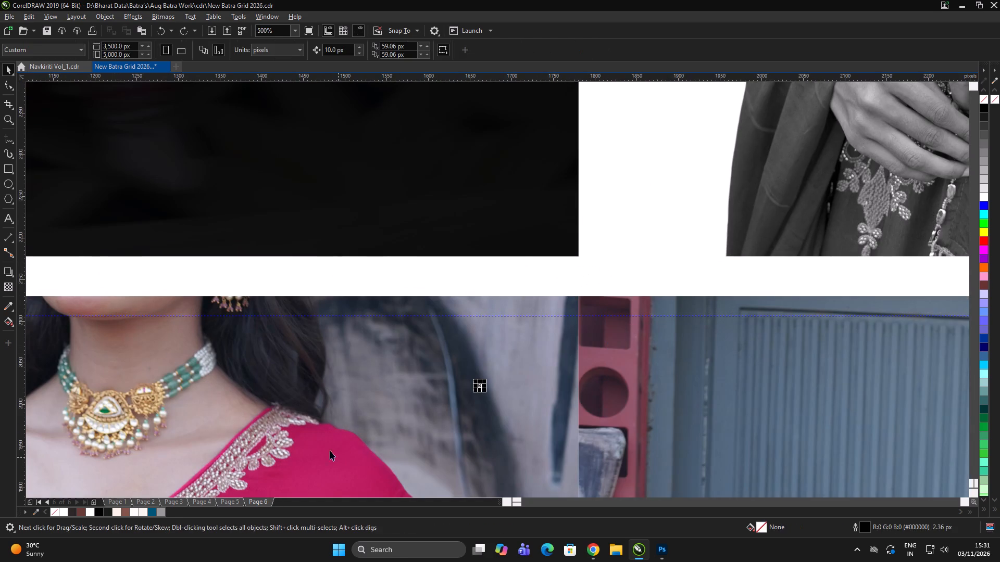
pyautogui.scroll(4, 517, 406)
pyautogui.scroll(-6, 432, 329)
pyautogui.press('Delete')
pyautogui.scroll(-3, 416, 265)
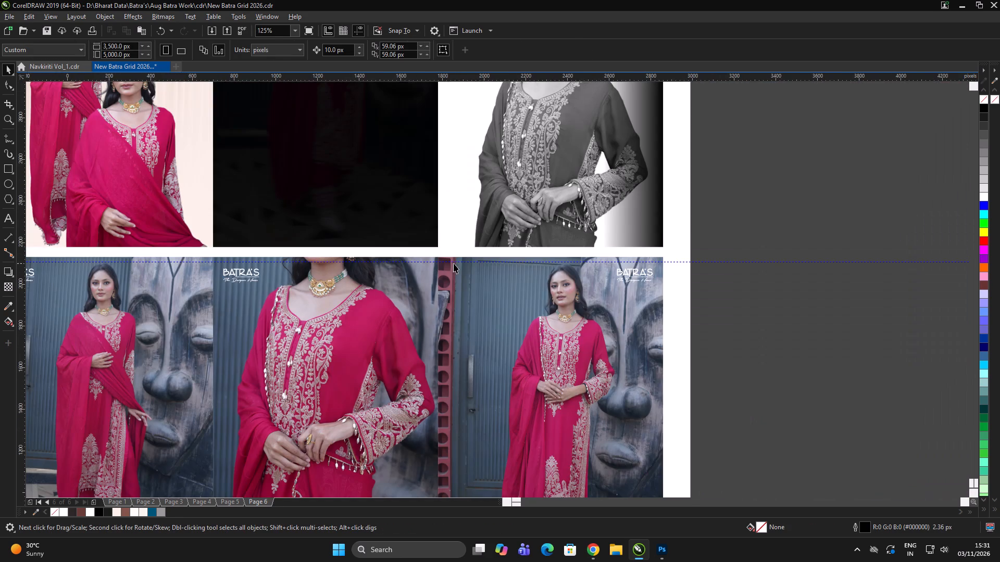
# Group the second row's third post and start its JPG export under the name Batra's 2026 E4.
pyautogui.scroll(-2, 643, 224)
pyautogui.click(678, 218)
pyautogui.moveTo(685, 217); pyautogui.dragTo(554, 298)
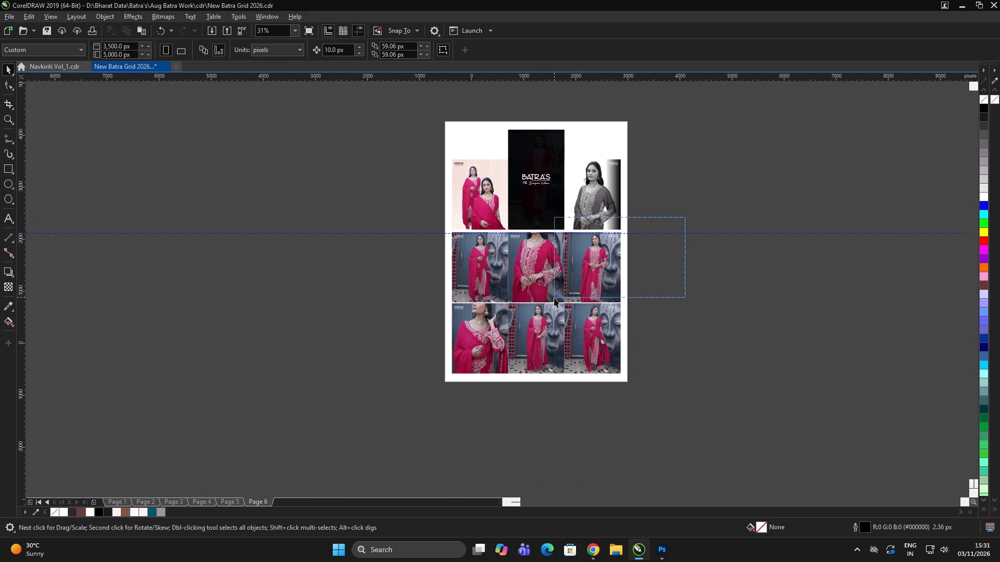
pyautogui.moveTo(554, 298); pyautogui.dragTo(555, 303)
pyautogui.scroll(1, 640, 273)
pyautogui.hotkey('ctrl', 'g')
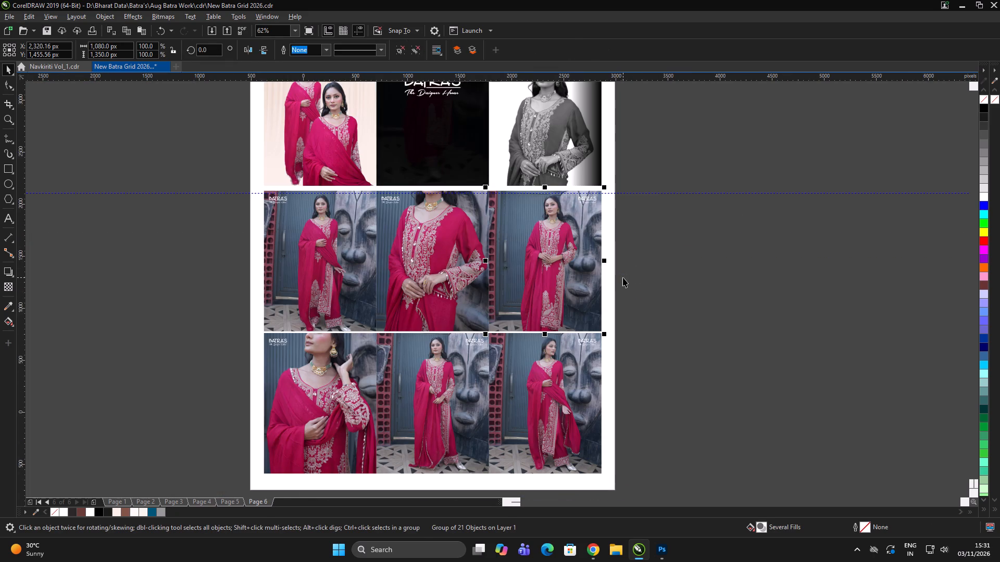
pyautogui.hotkey('ctrl', 'e')
pyautogui.click(719, 295)
pyautogui.tripleClick(451, 395)
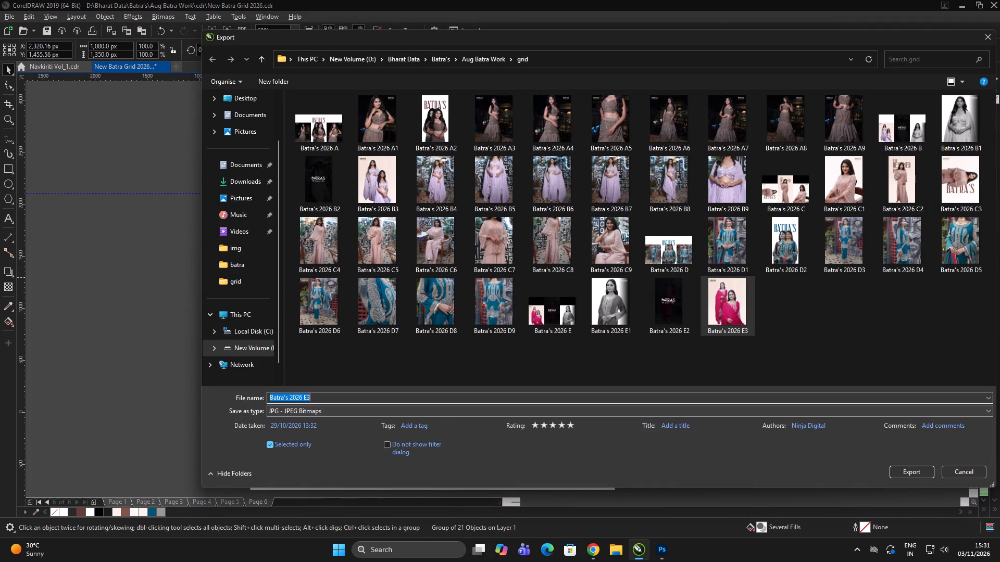
pyautogui.press('BackSpace')
pyautogui.press('4')
pyautogui.press('Return')
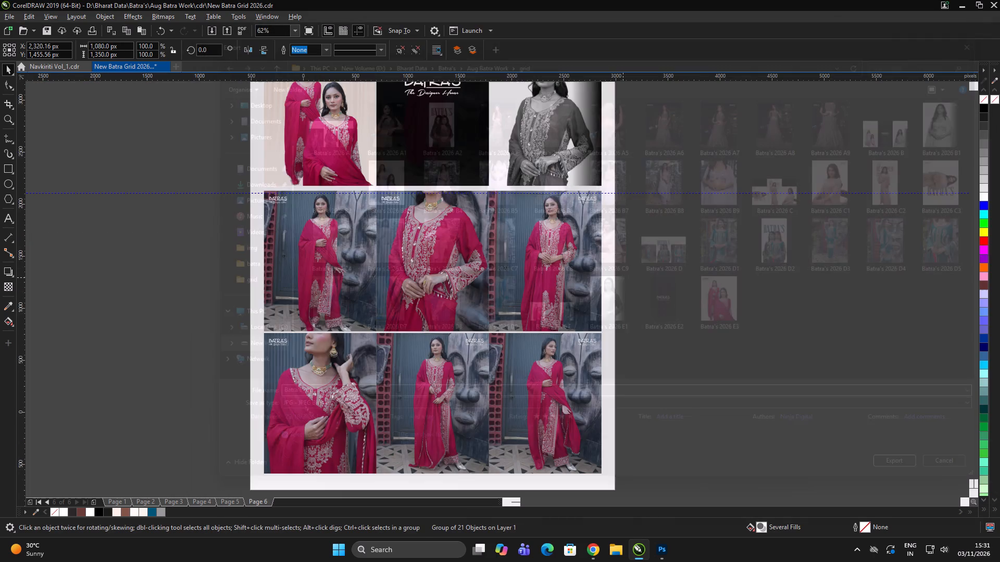
# Set RGB Color (24-bit) and a black matte (#000000), check the bottom and top edges in the preview, and complete the E4 export.
pyautogui.click(674, 165)
pyautogui.click(668, 182)
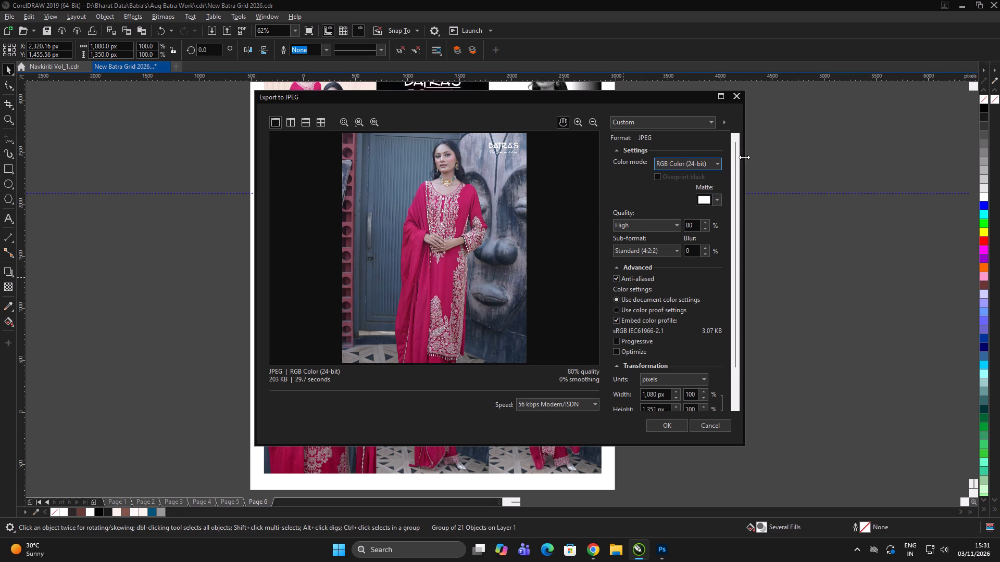
pyautogui.moveTo(733, 158); pyautogui.dragTo(717, 241)
pyautogui.moveTo(438, 324); pyautogui.dragTo(447, 273)
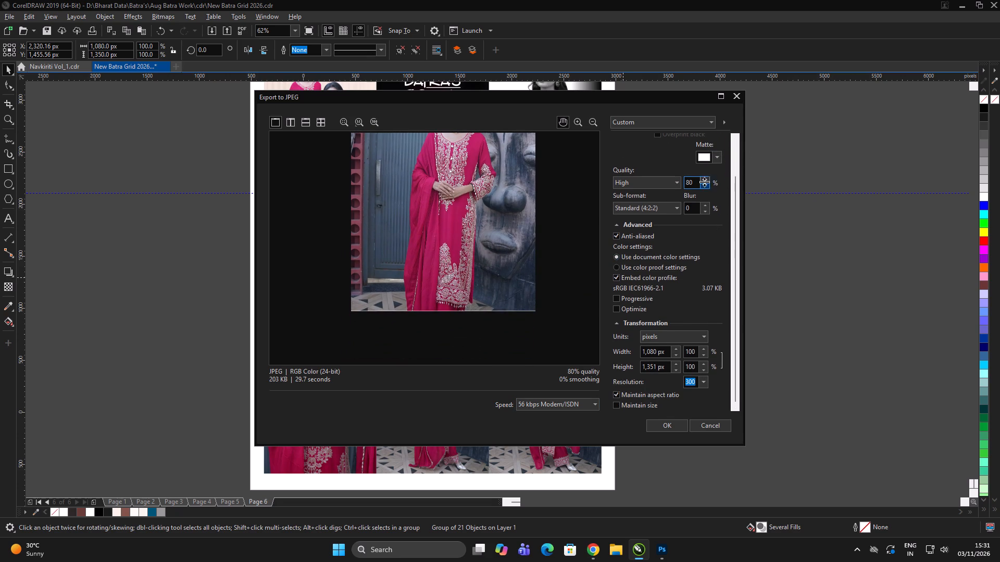
pyautogui.click(716, 162)
pyautogui.moveTo(702, 206); pyautogui.dragTo(653, 308)
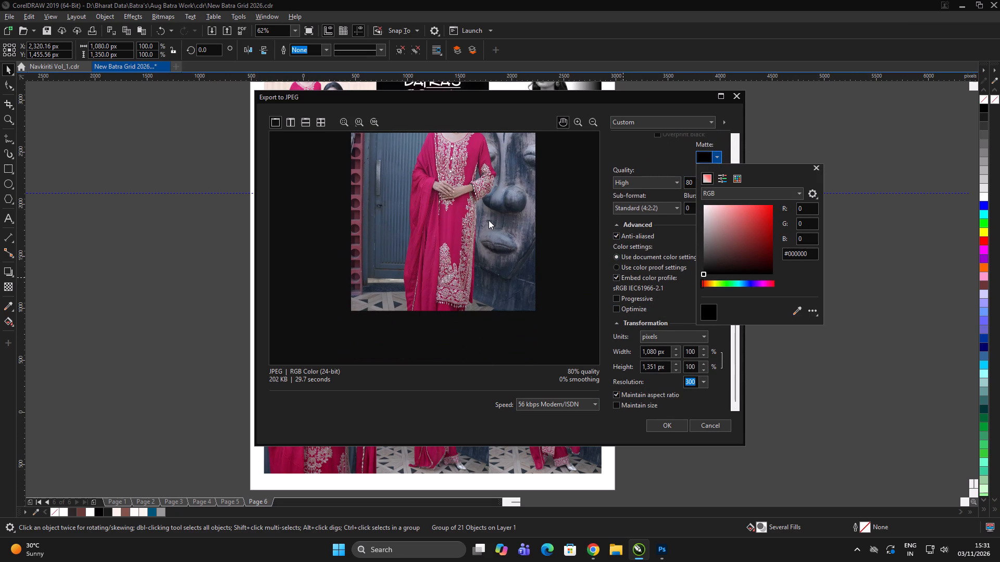
pyautogui.moveTo(489, 220); pyautogui.dragTo(468, 323)
pyautogui.moveTo(477, 187); pyautogui.dragTo(452, 296)
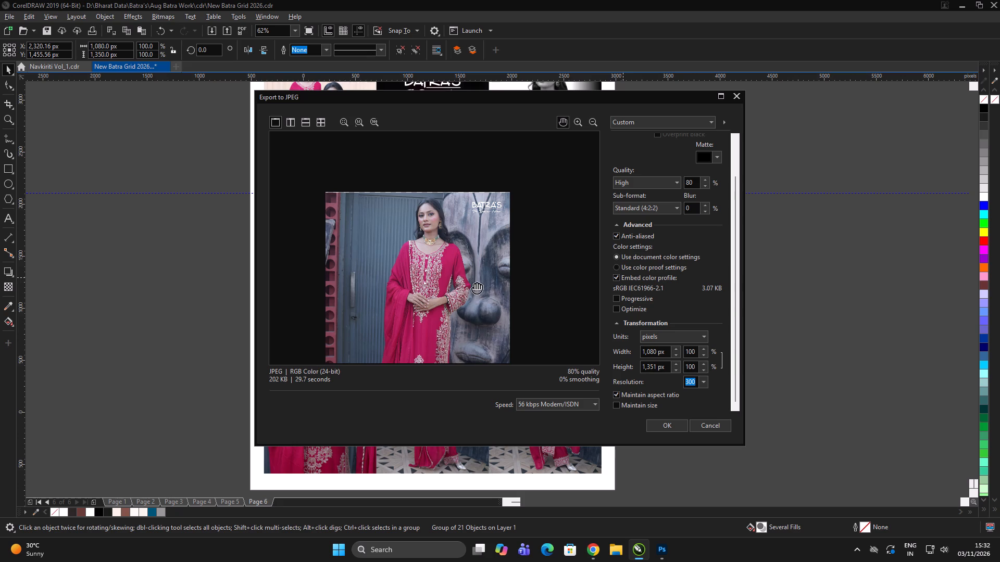
pyautogui.moveTo(473, 284); pyautogui.dragTo(472, 264)
pyautogui.click(671, 423)
# Group the second row's middle post and start its JPG export under the name Batra's 2026 E5.
pyautogui.doubleClick(787, 372)
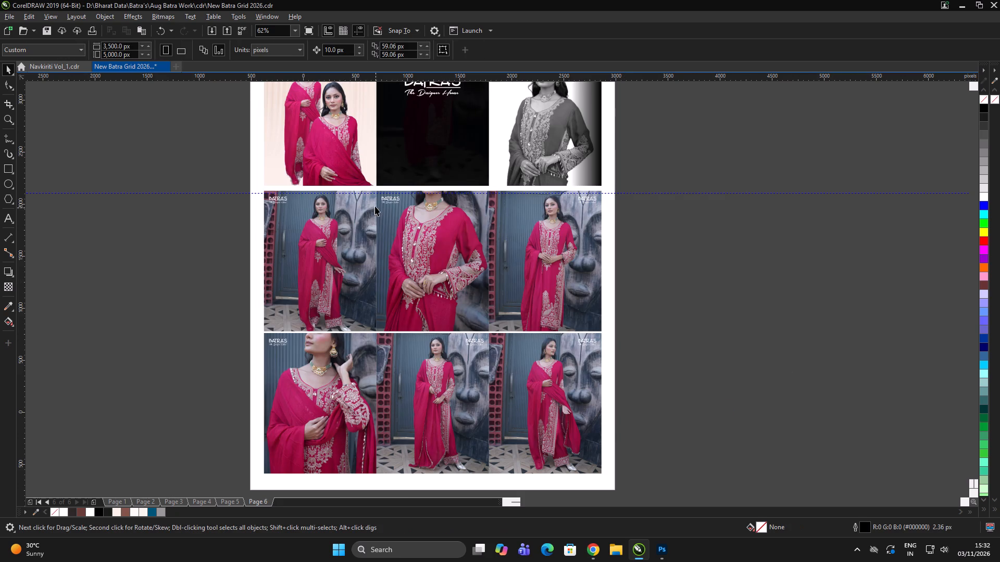
pyautogui.scroll(1, 380, 200)
pyautogui.moveTo(362, 176); pyautogui.dragTo(610, 464)
pyautogui.hotkey('ctrl', 'g')
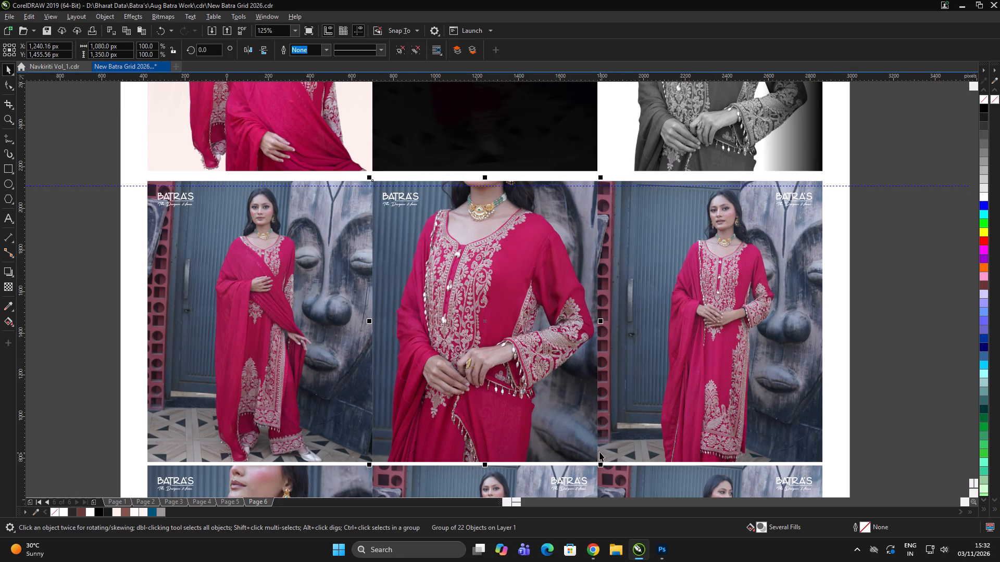
pyautogui.hotkey('ctrl', 'e')
pyautogui.click(776, 295)
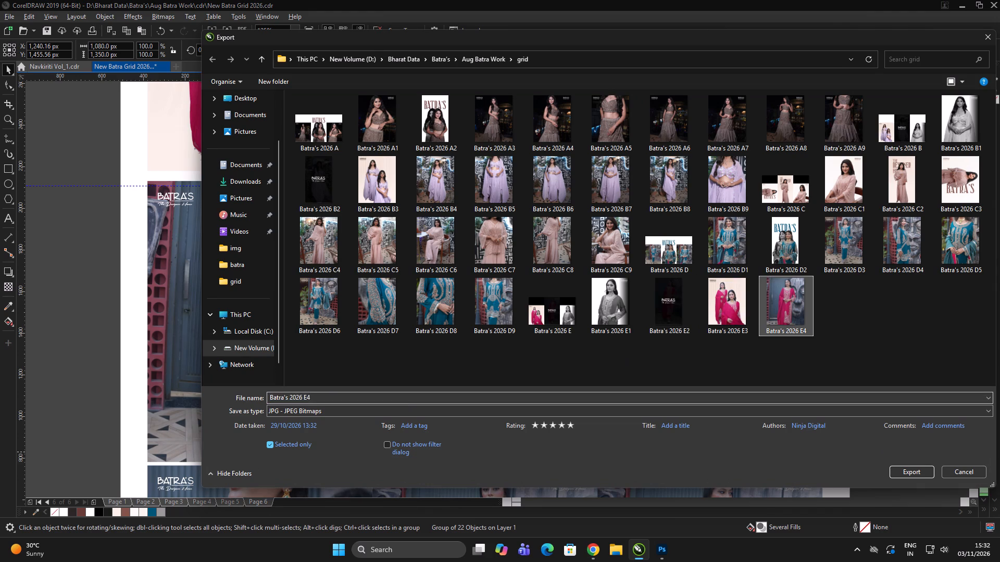
pyautogui.tripleClick(392, 395)
pyautogui.press('BackSpace')
pyautogui.press('5')
pyautogui.press('Return')
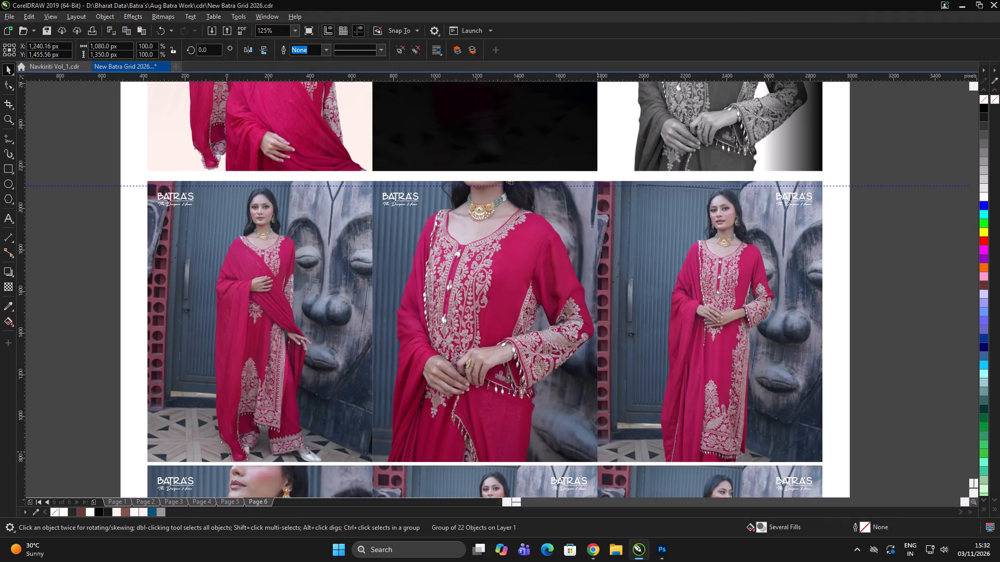
# Set the JPEG matte colour to black (#000000), check the image edges in the preview, and complete the E5 export.
pyautogui.click(717, 198)
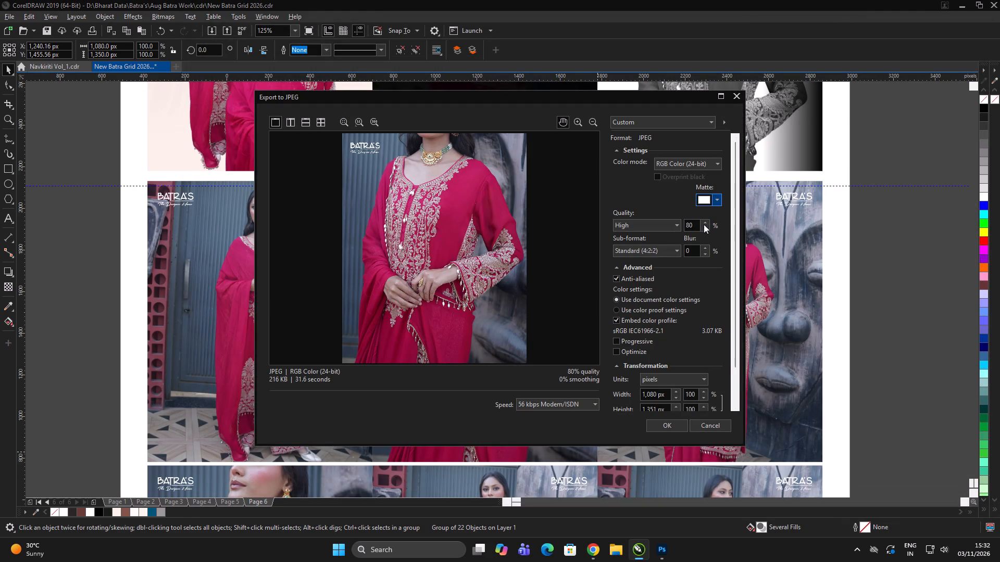
pyautogui.moveTo(704, 248); pyautogui.dragTo(683, 348)
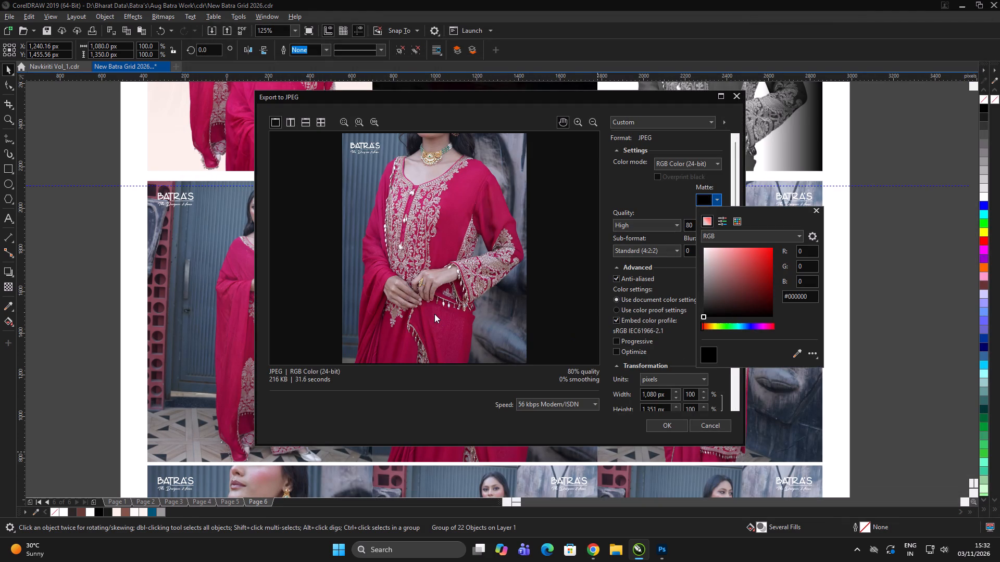
pyautogui.moveTo(460, 304); pyautogui.dragTo(470, 269)
pyautogui.moveTo(459, 293); pyautogui.dragTo(472, 229)
pyautogui.moveTo(474, 228); pyautogui.dragTo(460, 315)
pyautogui.click(667, 424)
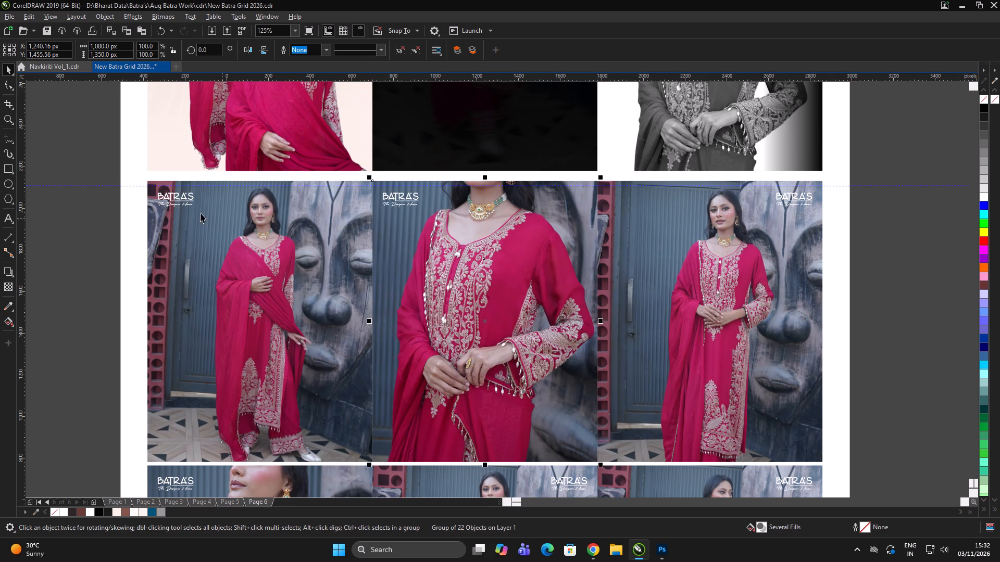
# Group the second row's first post and start its JPG export under the name Batra's 2026 E6.
pyautogui.click(116, 168)
pyautogui.moveTo(117, 164); pyautogui.dragTo(381, 462)
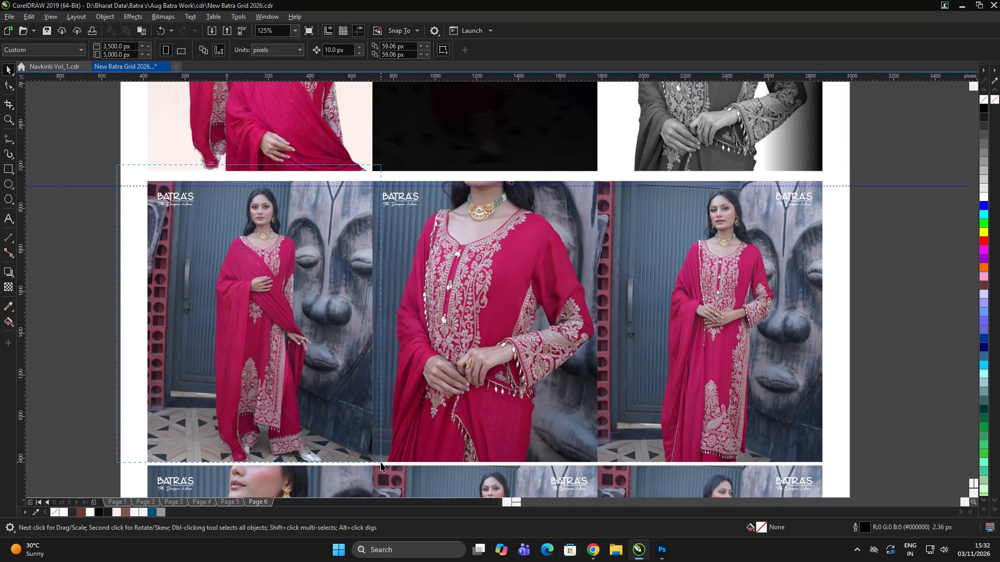
pyautogui.moveTo(381, 462); pyautogui.dragTo(381, 463)
pyautogui.hotkey('ctrl', 'f')
pyautogui.hotkey('ctrl', 'g')
pyautogui.hotkey('ctrl', 'e')
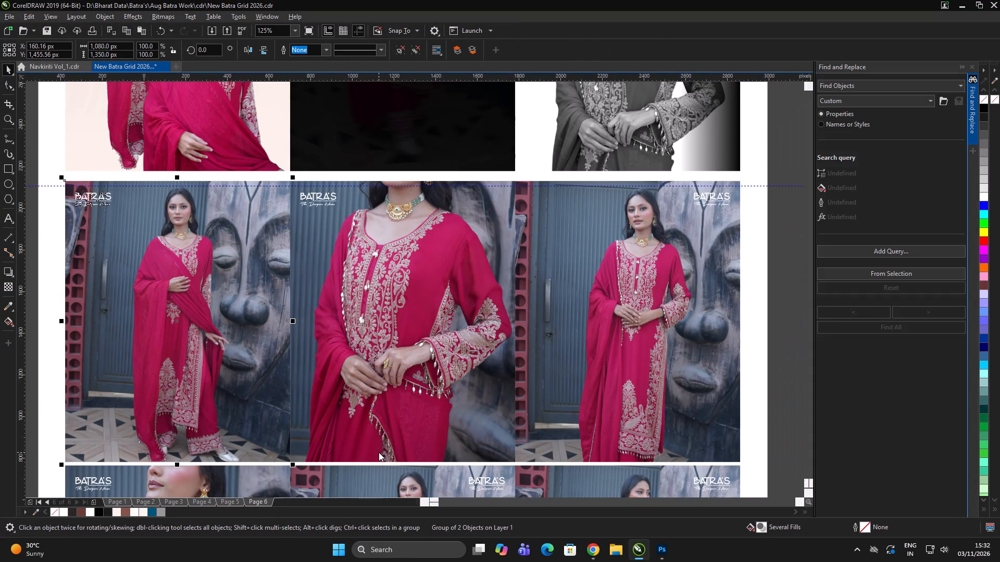
pyautogui.click(853, 311)
pyautogui.click(403, 393)
pyautogui.doubleClick(398, 396)
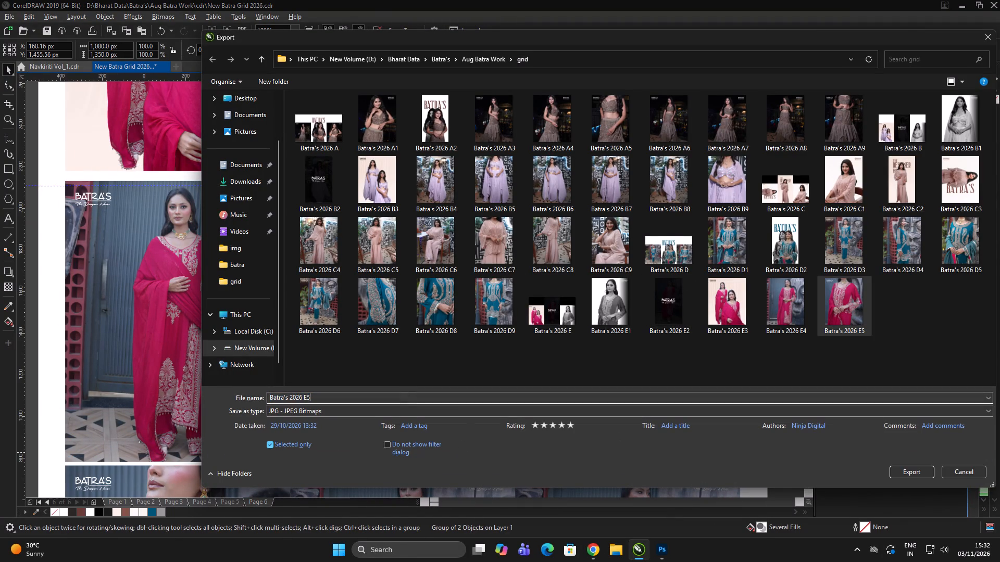
pyautogui.press('Right')
pyautogui.press('BackSpace')
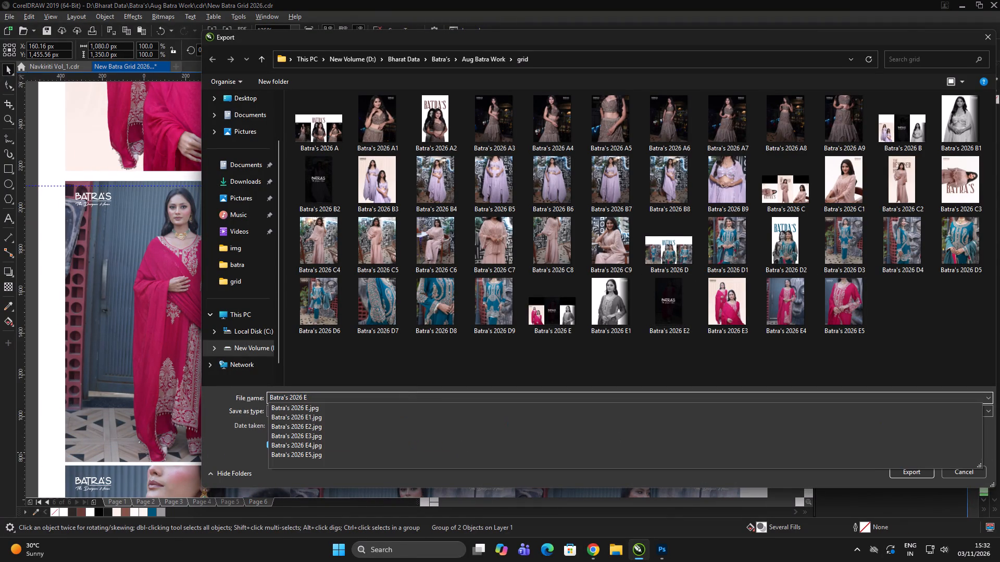
pyautogui.press('6')
pyautogui.press('Return')
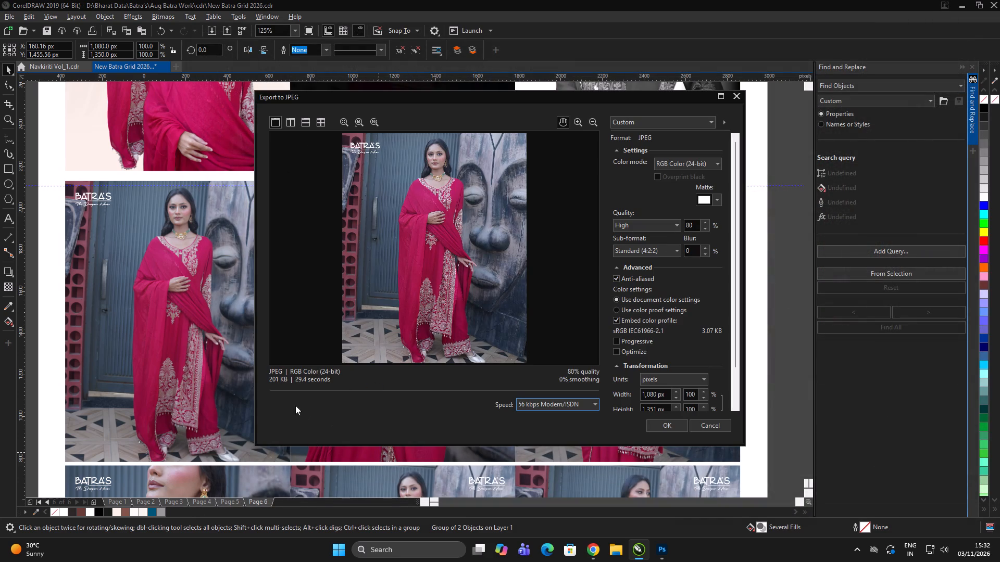
# Set RGB Color (24-bit) and a black matte, check the image edges in the preview, and complete the E6 export.
pyautogui.click(680, 162)
pyautogui.click(668, 180)
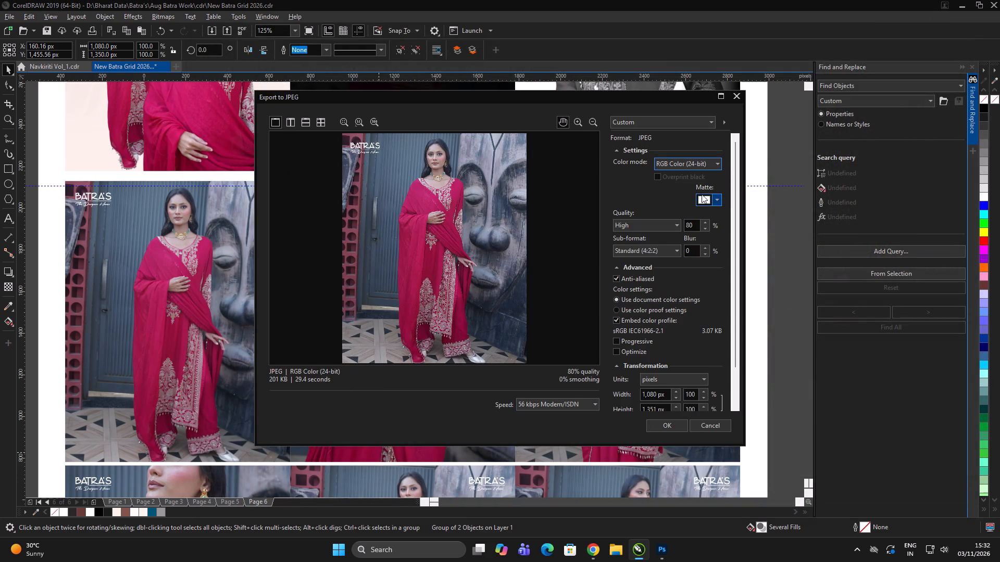
pyautogui.click(717, 198)
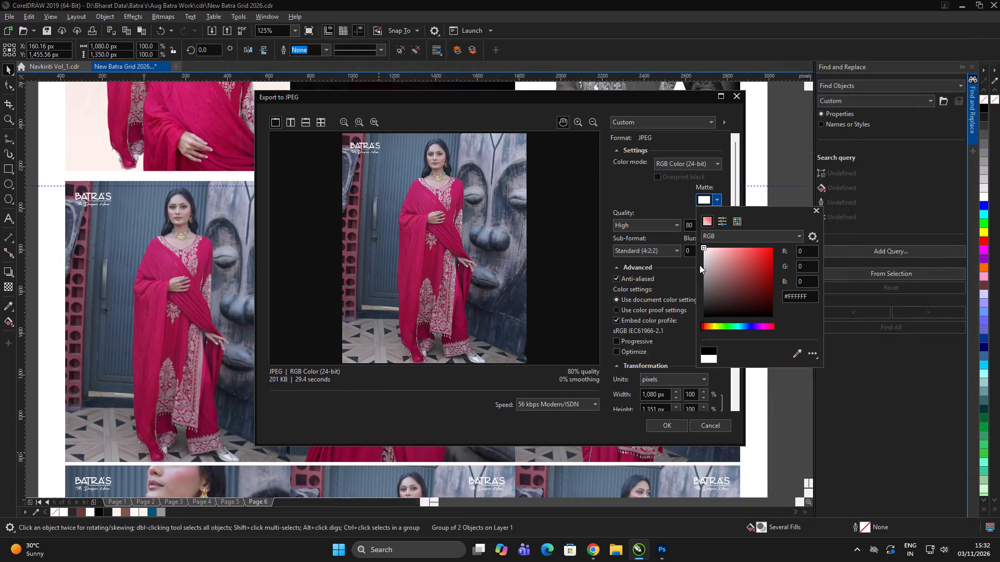
pyautogui.moveTo(702, 248); pyautogui.dragTo(673, 387)
pyautogui.moveTo(472, 336); pyautogui.dragTo(480, 287)
pyautogui.moveTo(464, 315); pyautogui.dragTo(481, 245)
pyautogui.click(670, 430)
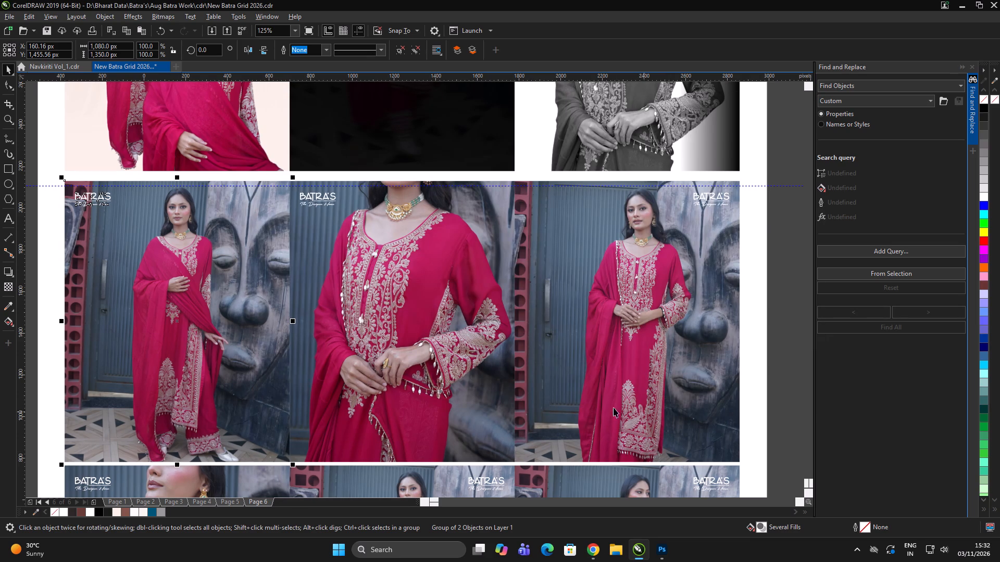
# Group the third row's last post and start its JPG export under the name Batra's 2026 E7.
pyautogui.scroll(-4, 449, 235)
pyautogui.scroll(3, 419, 229)
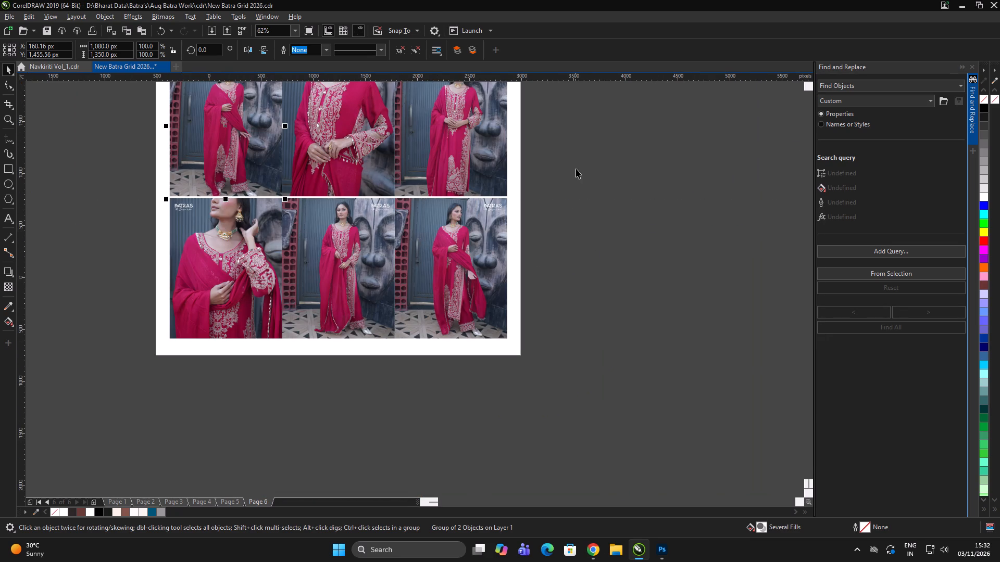
pyautogui.moveTo(575, 167); pyautogui.dragTo(392, 364)
pyautogui.hotkey('ctrl', 'g')
pyautogui.hotkey('ctrl', 'e')
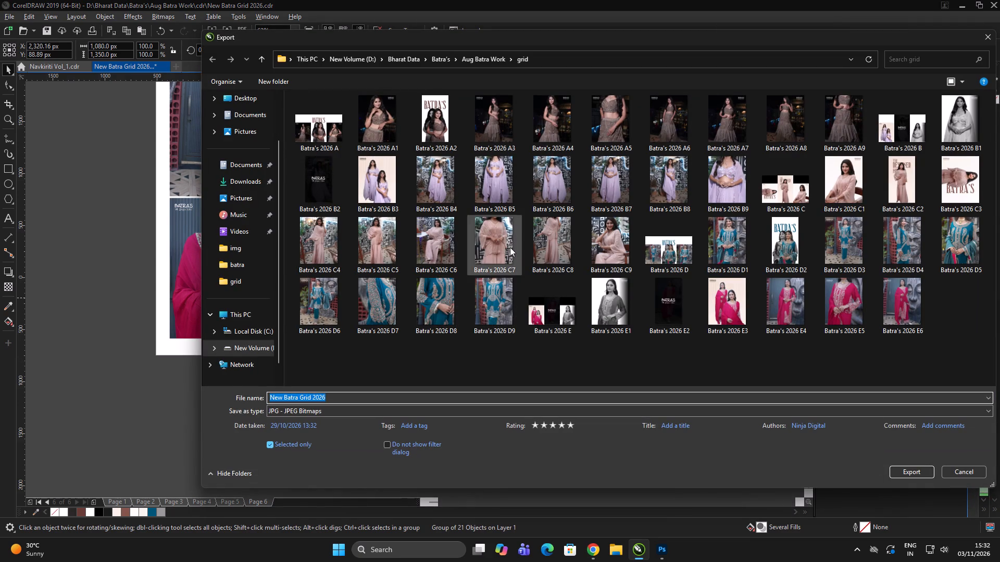
pyautogui.click(913, 299)
pyautogui.tripleClick(361, 398)
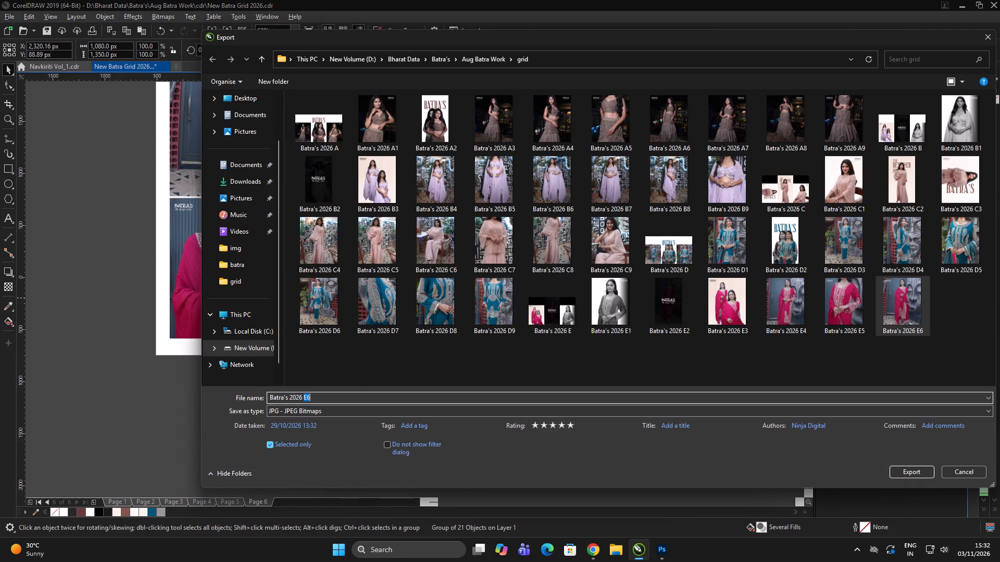
pyautogui.press('BackSpace')
pyautogui.press('7')
pyautogui.press('Return')
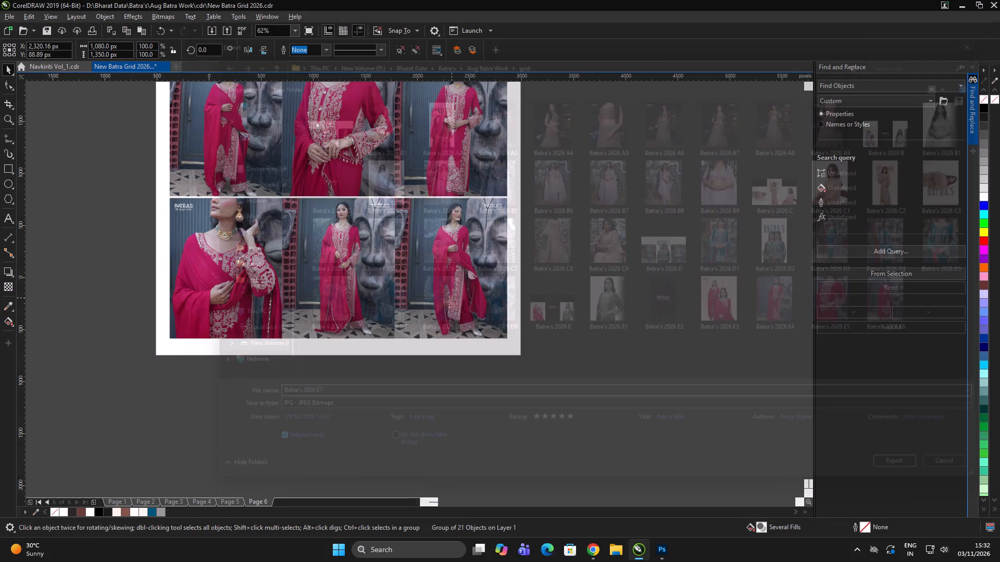
# Set RGB Color (24-bit) and a black matte (#000000), check the image edges in the preview, and complete the E7 export.
pyautogui.click(689, 165)
pyautogui.click(684, 181)
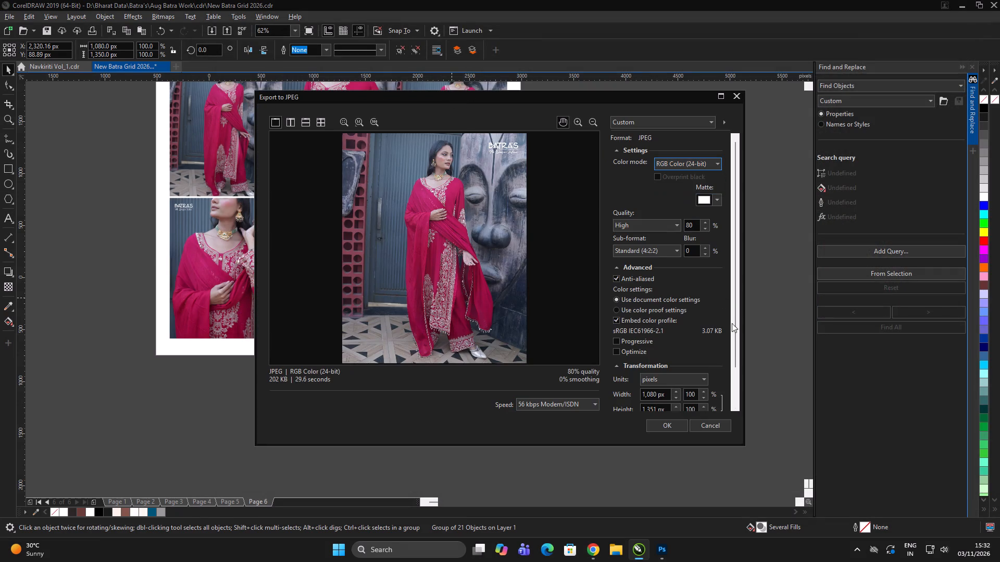
pyautogui.click(718, 201)
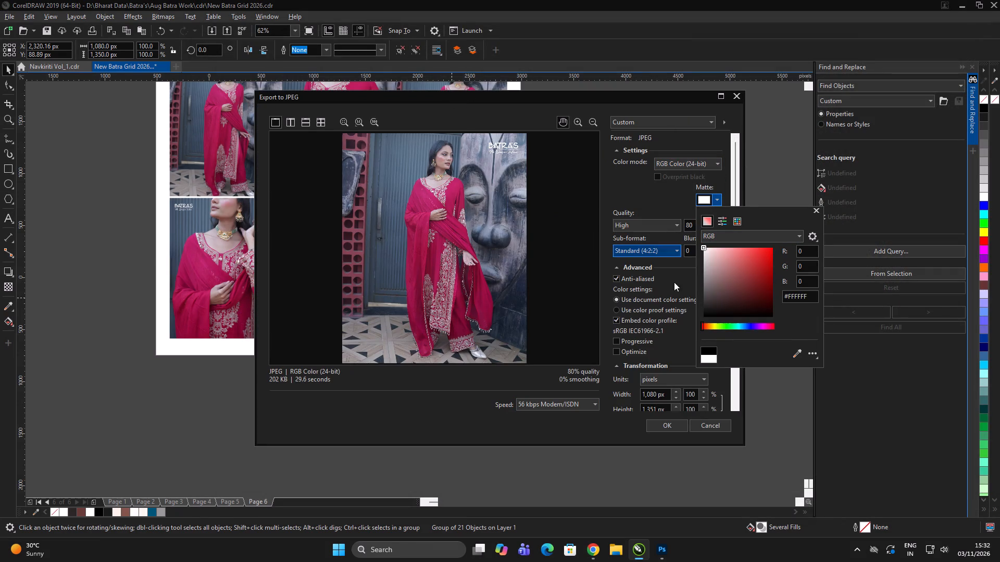
pyautogui.moveTo(701, 248); pyautogui.dragTo(674, 330)
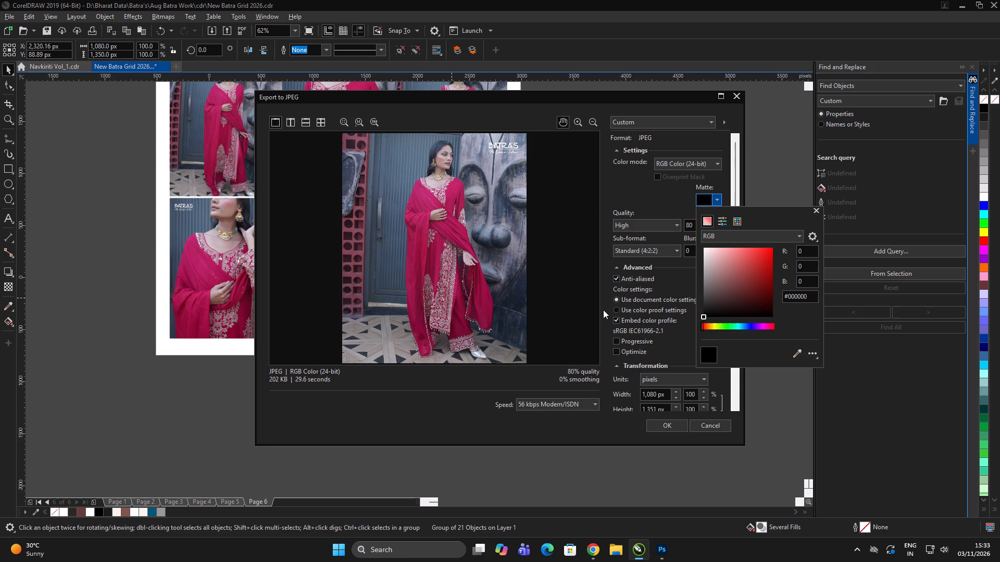
pyautogui.moveTo(469, 286); pyautogui.dragTo(469, 238)
pyautogui.moveTo(484, 259); pyautogui.dragTo(507, 235)
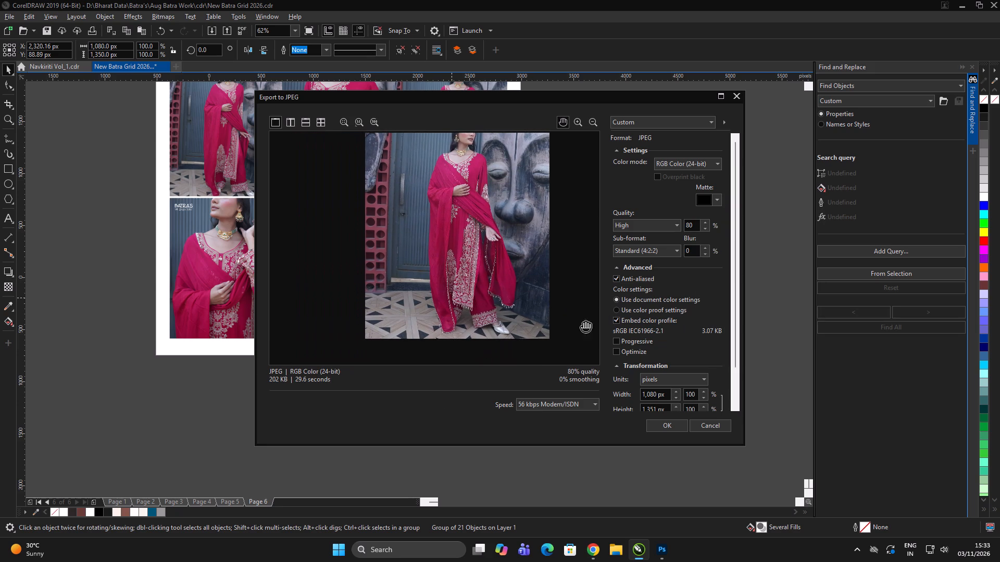
pyautogui.click(655, 424)
pyautogui.doubleClick(657, 356)
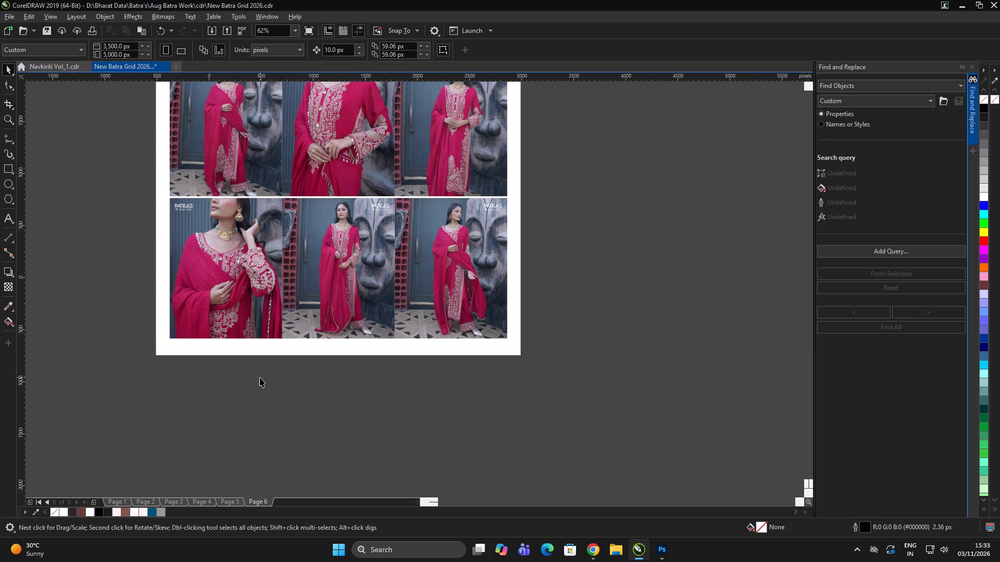
# Group the third row's middle post and start its JPG export under the name Batra's 2026 E8.
pyautogui.moveTo(261, 376); pyautogui.dragTo(400, 148)
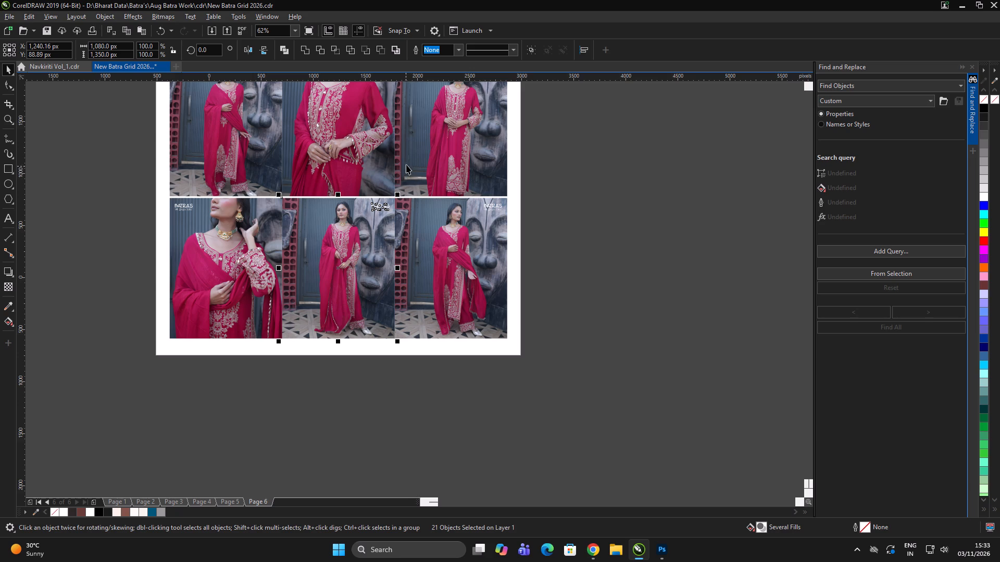
pyautogui.hotkey('ctrl', 'g')
pyautogui.hotkey('ctrl', 'e')
pyautogui.scroll(-3, 754, 370)
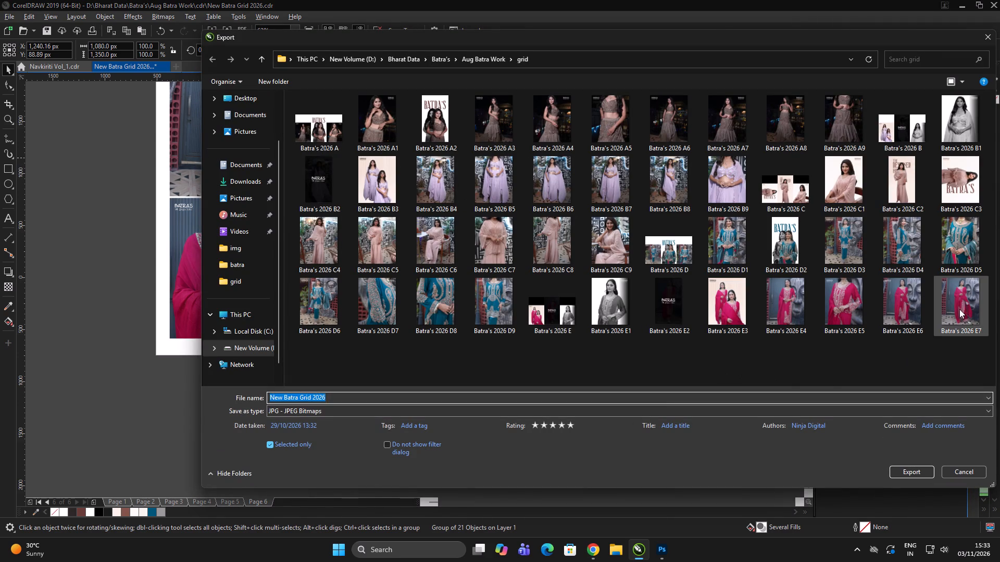
pyautogui.click(966, 302)
pyautogui.tripleClick(454, 397)
pyautogui.press('BackSpace')
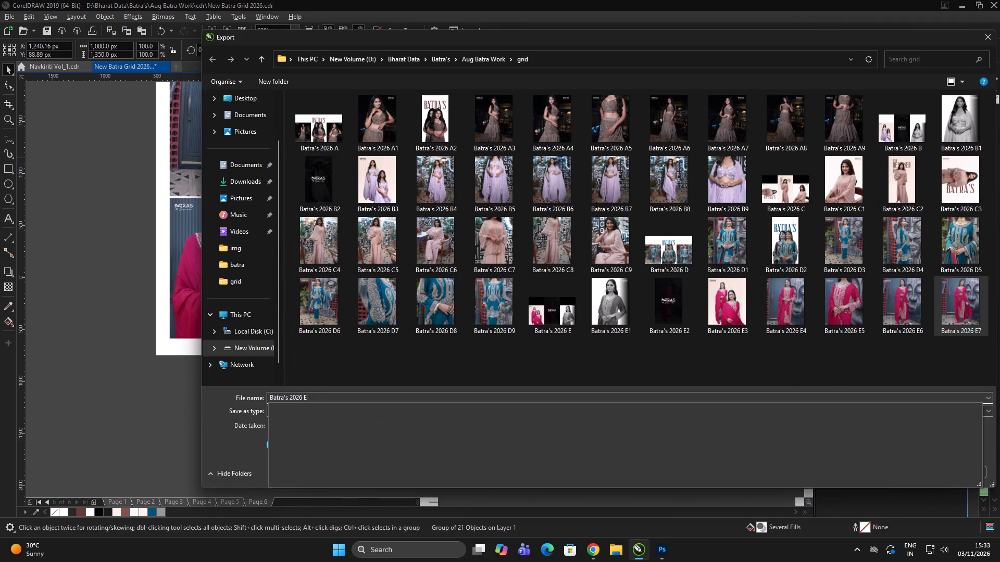
pyautogui.press('8')
pyautogui.press('Return')
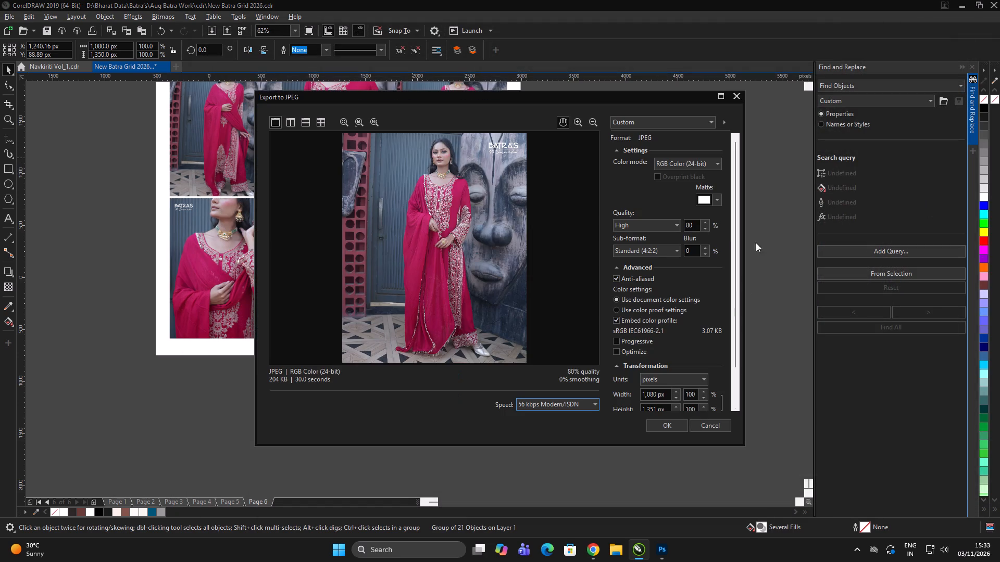
# Set RGB Color (24-bit) and a black matte, check the image edges in the preview, and complete the E8 export.
pyautogui.click(690, 167)
pyautogui.click(682, 178)
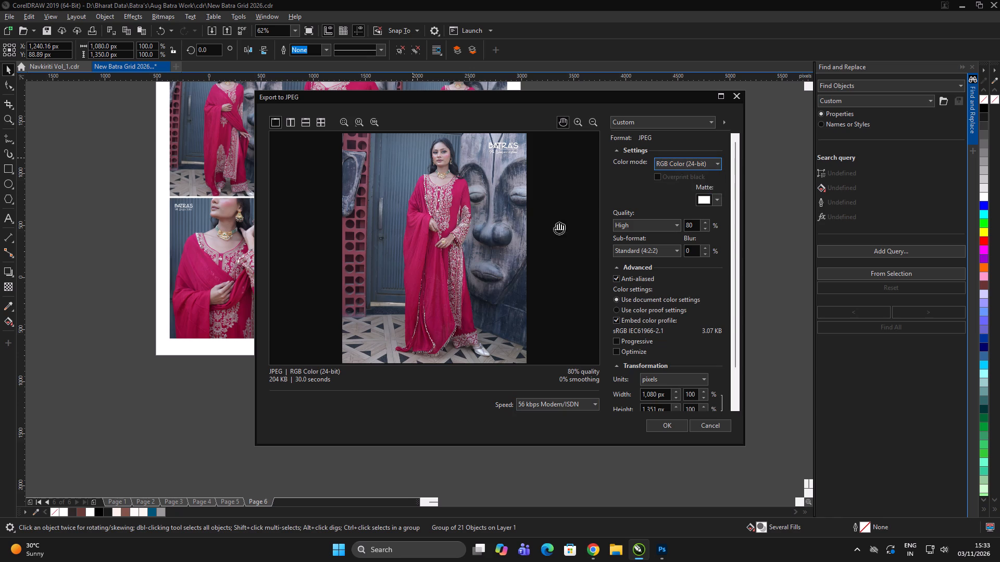
pyautogui.click(716, 197)
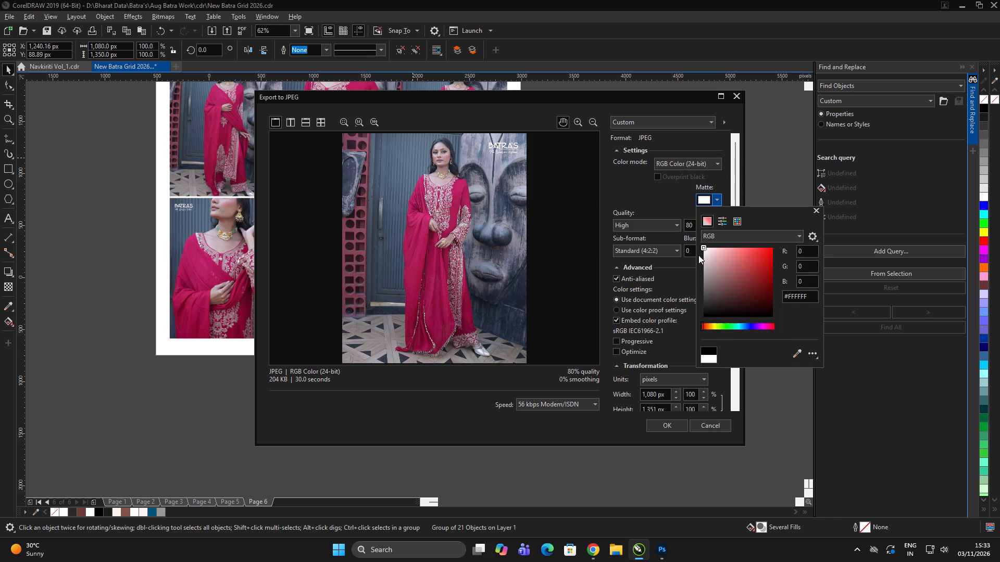
pyautogui.moveTo(705, 244); pyautogui.dragTo(687, 337)
pyautogui.moveTo(705, 247); pyautogui.dragTo(703, 322)
pyautogui.moveTo(458, 299); pyautogui.dragTo(464, 280)
pyautogui.moveTo(474, 317); pyautogui.dragTo(478, 303)
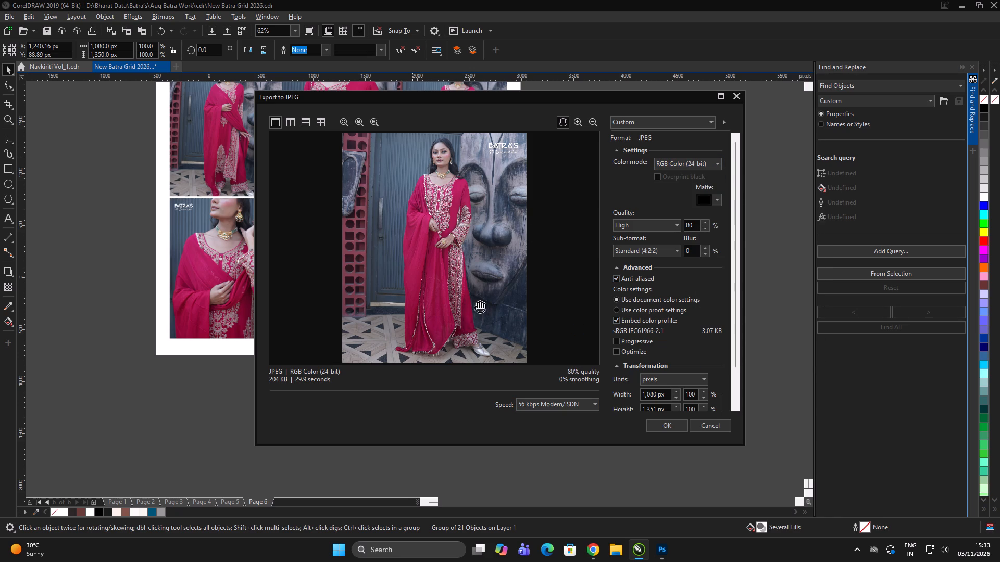
pyautogui.moveTo(478, 303); pyautogui.dragTo(492, 264)
pyautogui.click(670, 427)
pyautogui.doubleClick(372, 434)
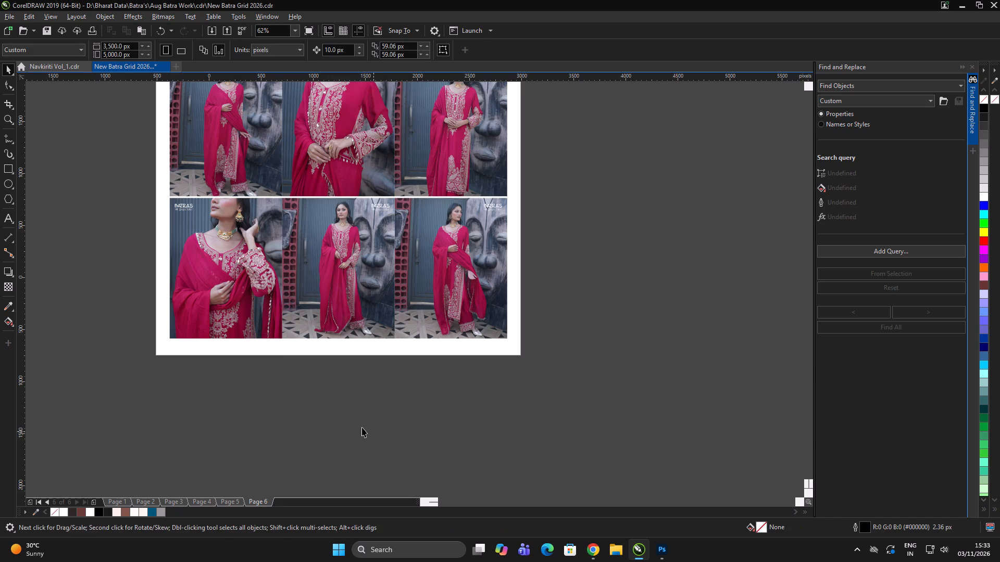
# Group the third row's first post and start its JPG export under the name Batra's 2026 E9.
pyautogui.moveTo(160, 441); pyautogui.dragTo(318, 170)
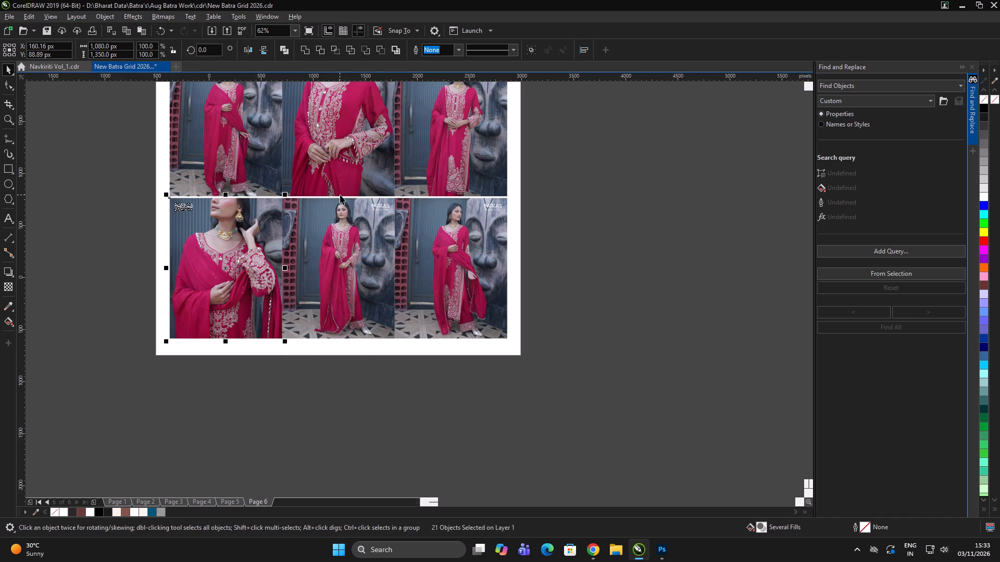
pyautogui.hotkey('ctrl', 'g')
pyautogui.hotkey('ctrl', 'e')
pyautogui.click(328, 357)
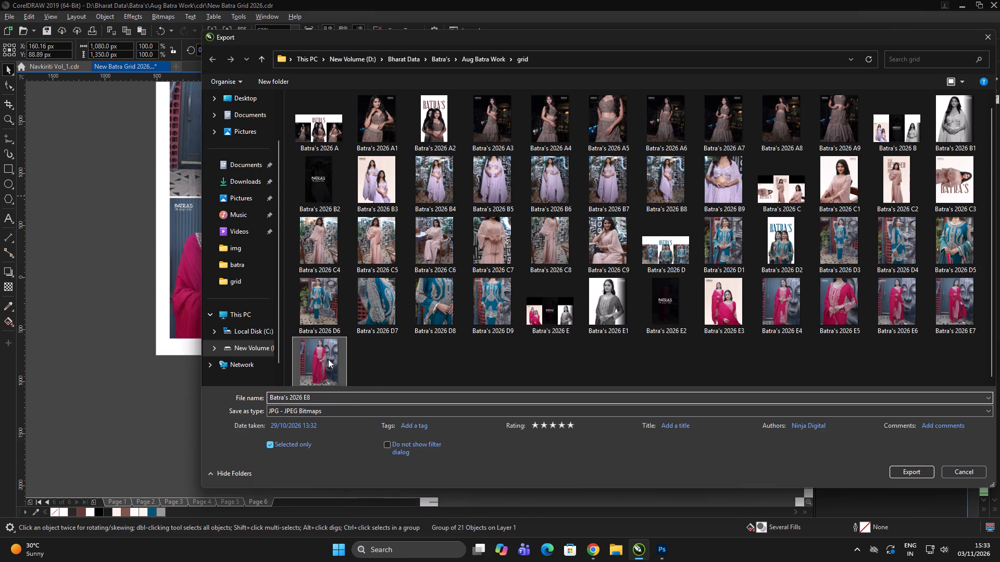
pyautogui.tripleClick(345, 399)
pyautogui.press('BackSpace')
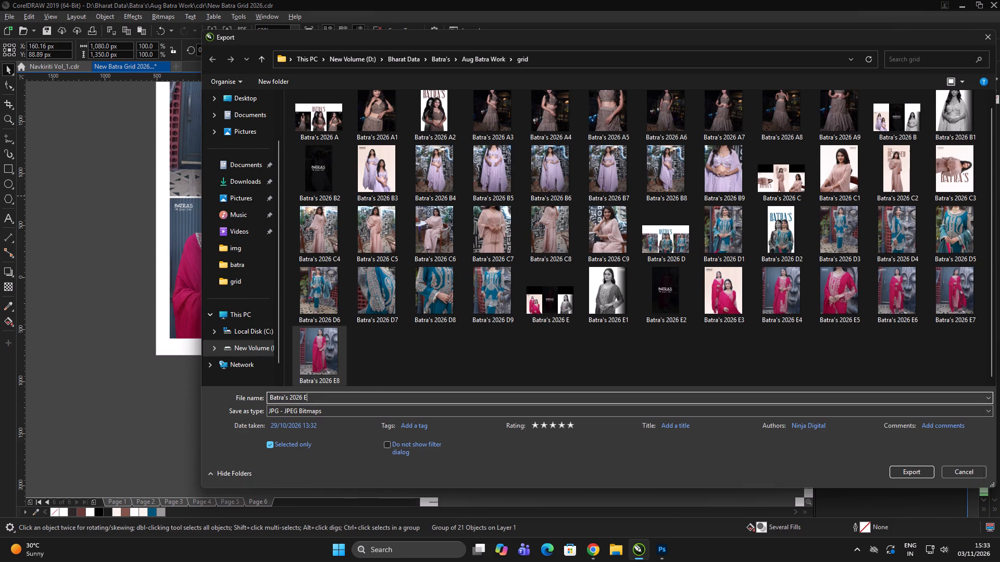
pyautogui.press('9')
pyautogui.press('Return')
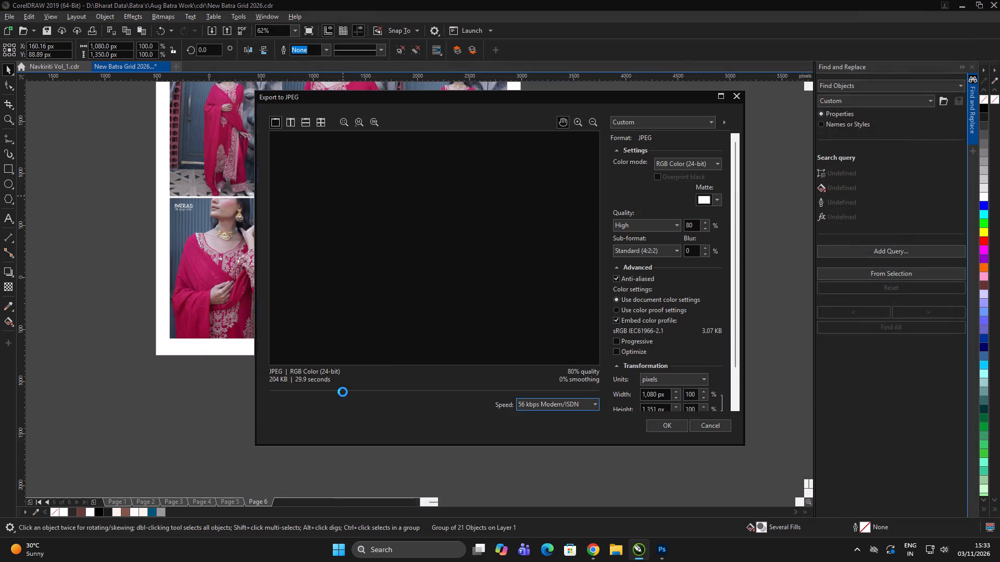
# Set RGB Color (24-bit) and a black matte, check the bottom edge in the preview, and complete the E9 export.
pyautogui.click(687, 161)
pyautogui.click(677, 183)
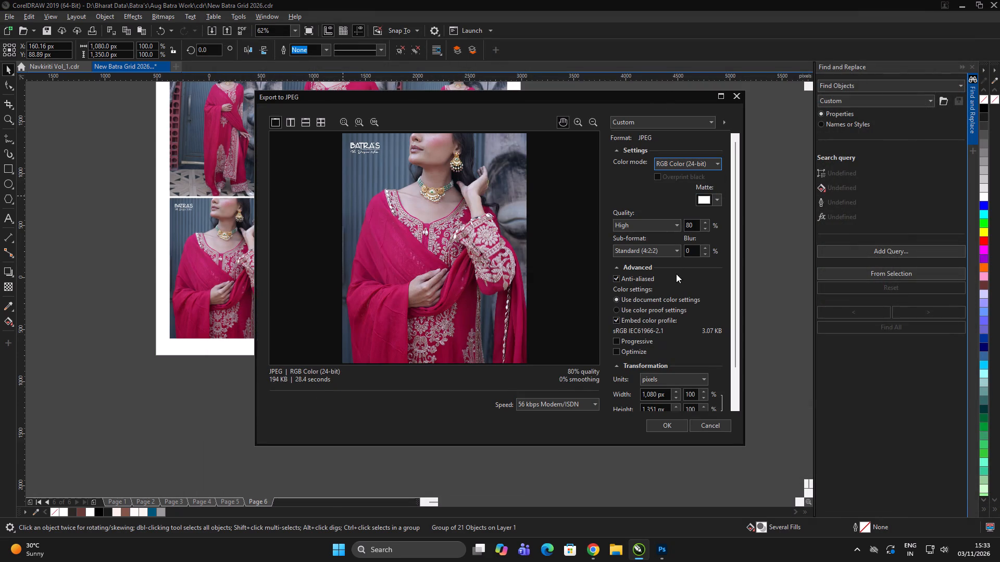
pyautogui.moveTo(475, 305); pyautogui.dragTo(475, 247)
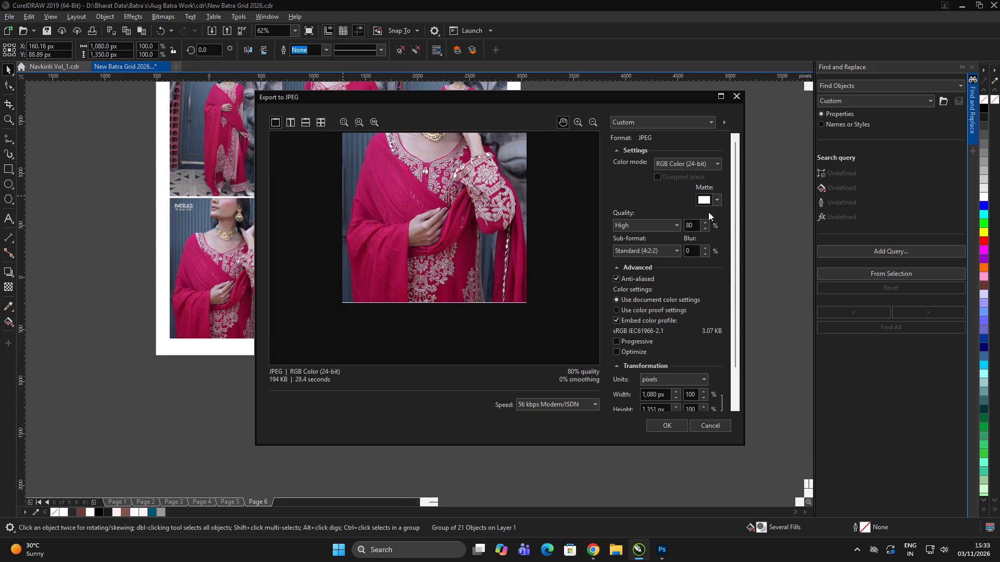
pyautogui.click(717, 202)
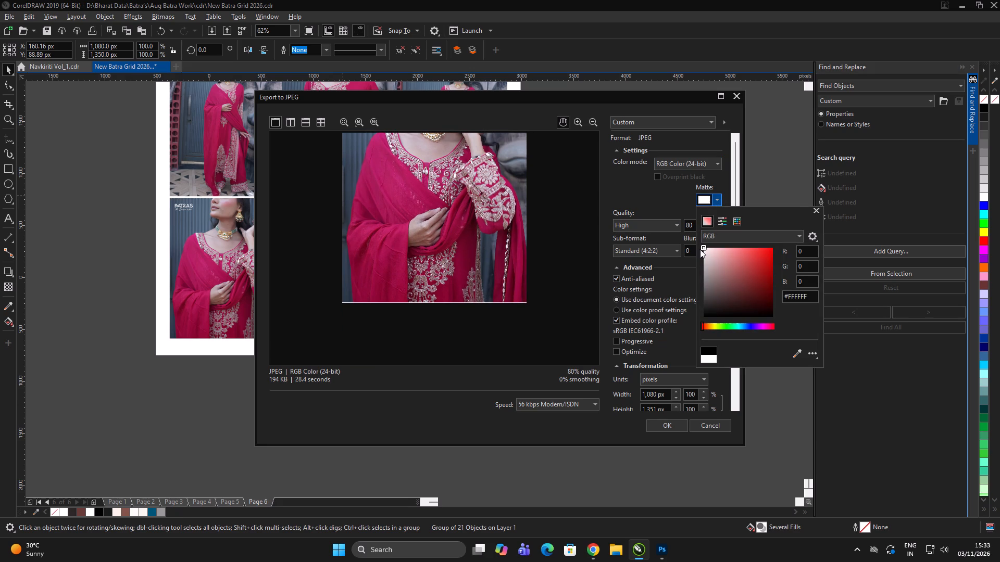
pyautogui.moveTo(702, 249); pyautogui.dragTo(657, 355)
pyautogui.moveTo(493, 228); pyautogui.dragTo(493, 235)
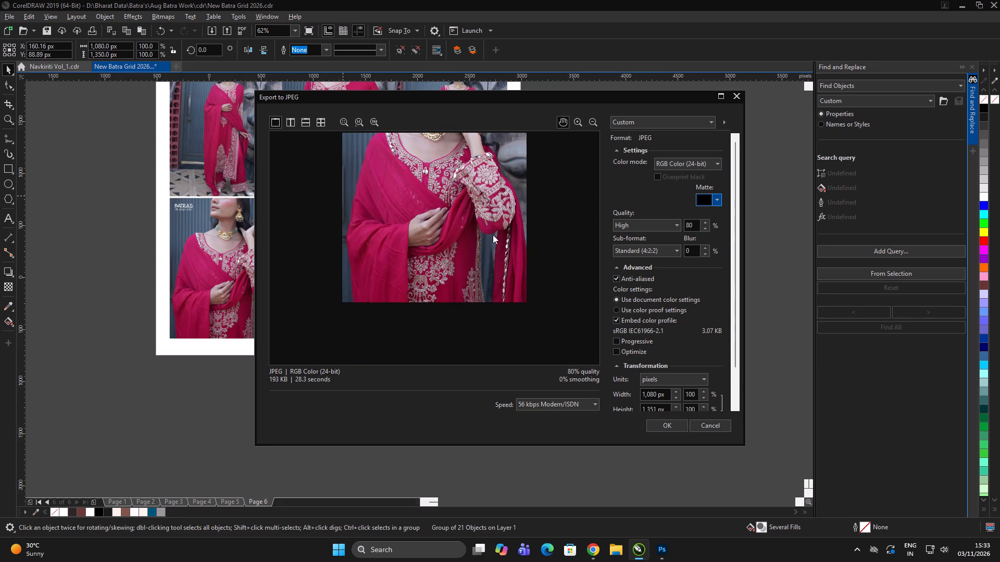
pyautogui.moveTo(493, 235); pyautogui.dragTo(491, 300)
pyautogui.click(661, 427)
pyautogui.scroll(-2, 492, 350)
pyautogui.doubleClick(627, 366)
pyautogui.click(632, 365)
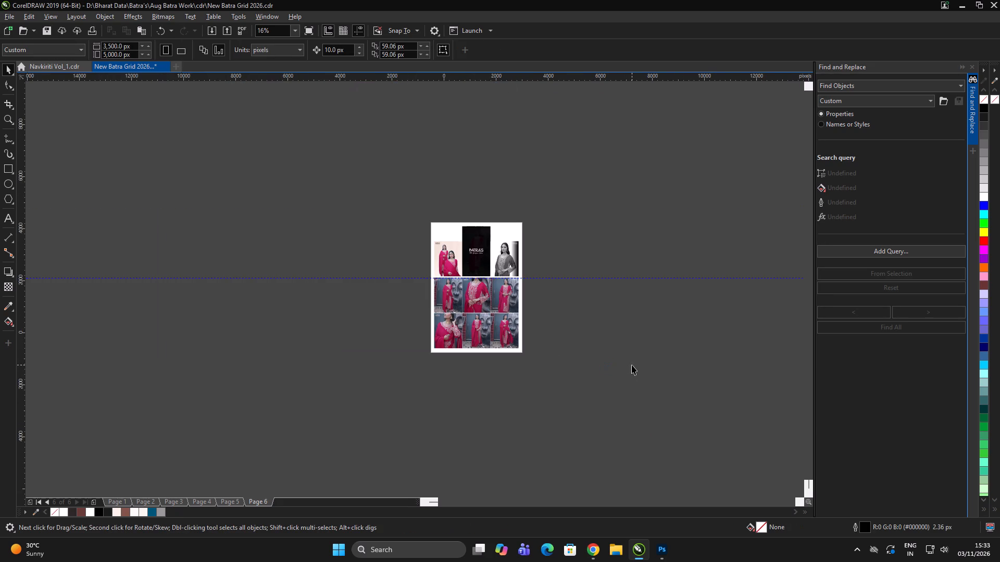
# Save the New Batra Grid 2026 document.
pyautogui.hotkey('ctrl', 's')
pyautogui.tripleClick(677, 289)
pyautogui.click(674, 285)
pyautogui.moveTo(654, 151); pyautogui.dragTo(253, 421)
pyautogui.doubleClick(287, 391)
pyautogui.doubleClick(291, 389)
pyautogui.click(194, 118)
# Switch to the Navkriti Vol_1.cdr document and look over the Admire "A Grand Entrance to a Better Lifestyle" post on Page 17.
pyautogui.doubleClick(53, 61)
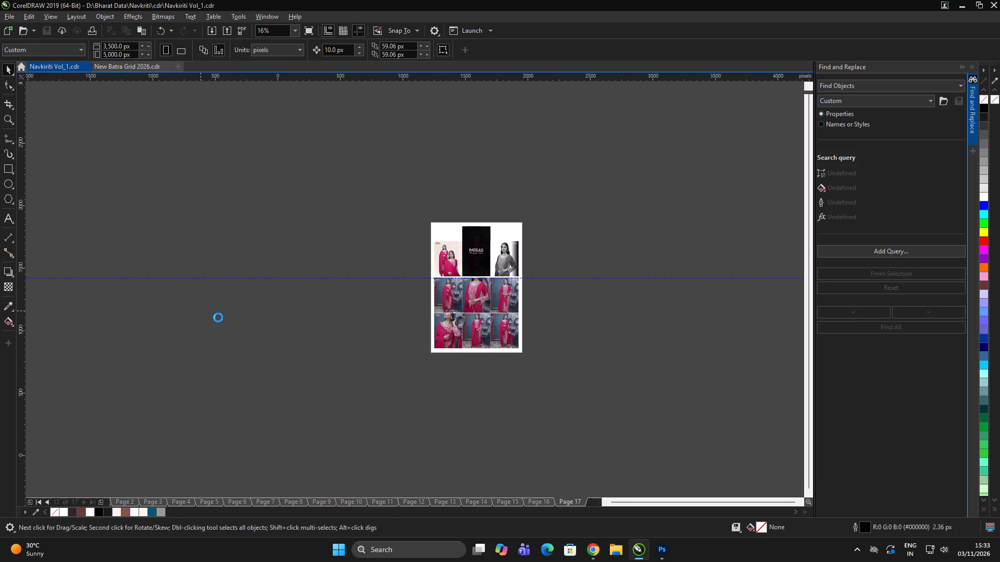
pyautogui.moveTo(618, 404); pyautogui.dragTo(230, 60)
pyautogui.scroll(2, 473, 220)
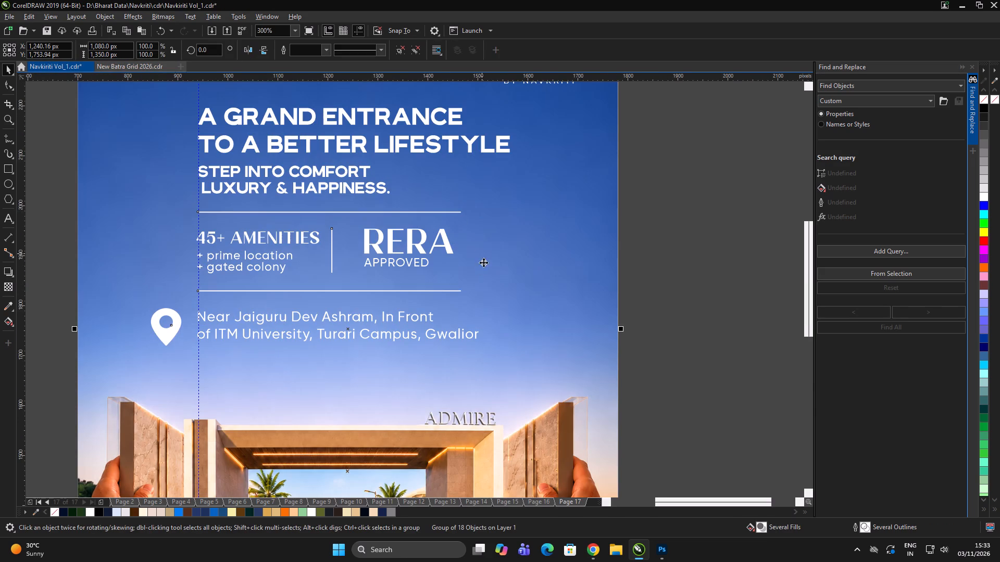
pyautogui.scroll(-2, 403, 309)
pyautogui.doubleClick(521, 294)
pyautogui.doubleClick(526, 291)
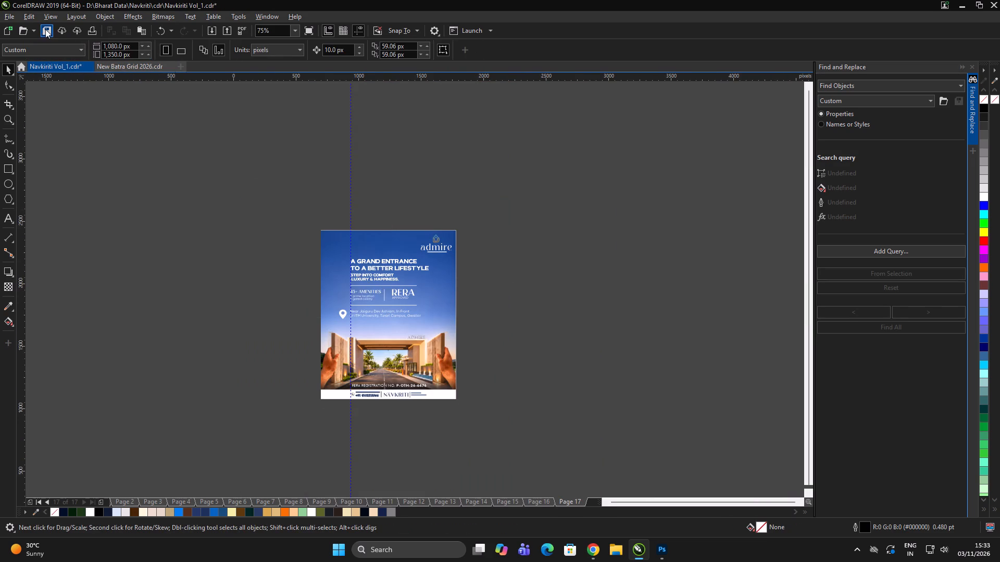
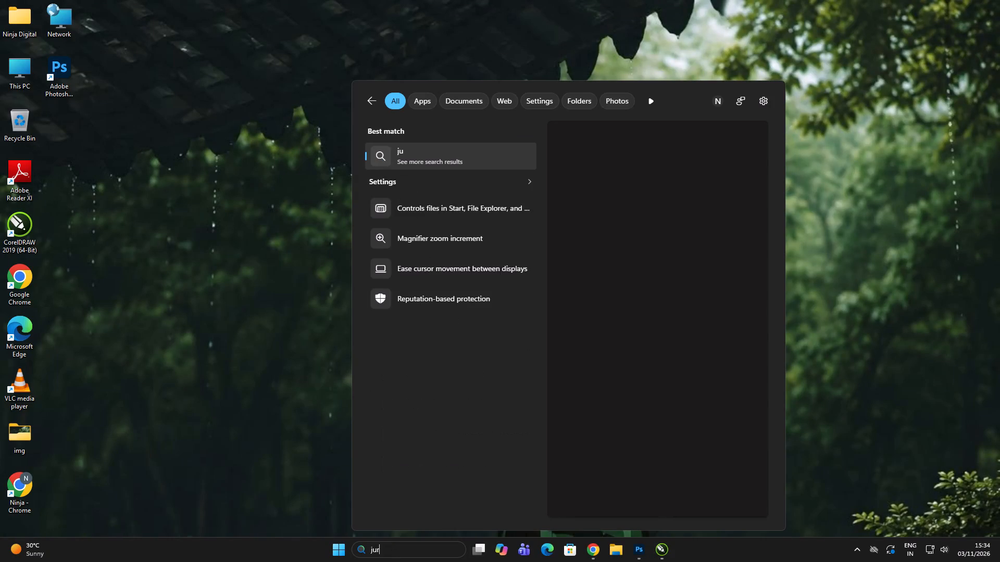
# Search Windows for "kur" and launch the Kuro app.
pyautogui.press('BackSpace')
pyautogui.press('BackSpace')
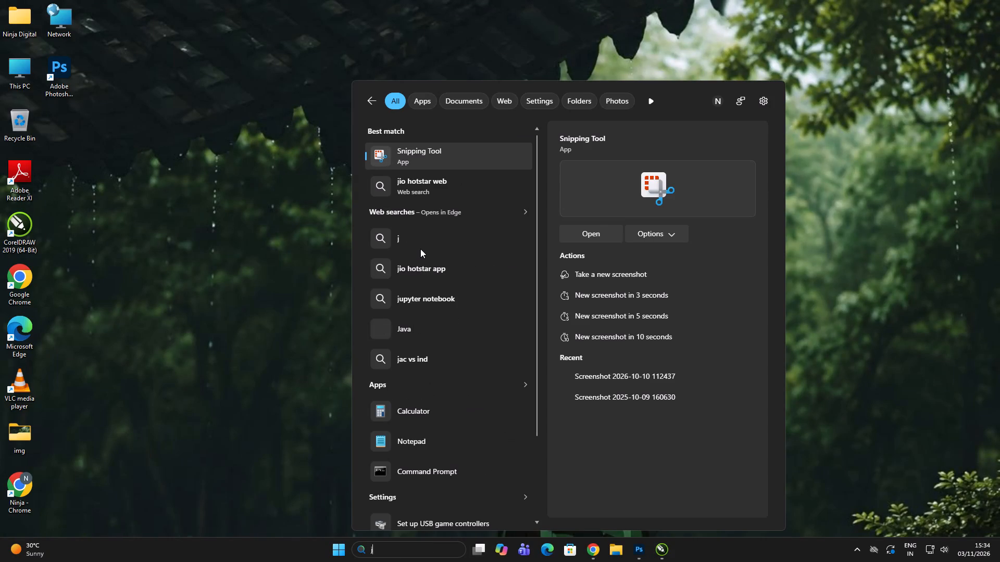
pyautogui.press('j')
pyautogui.press('BackSpace')
pyautogui.write('kur')
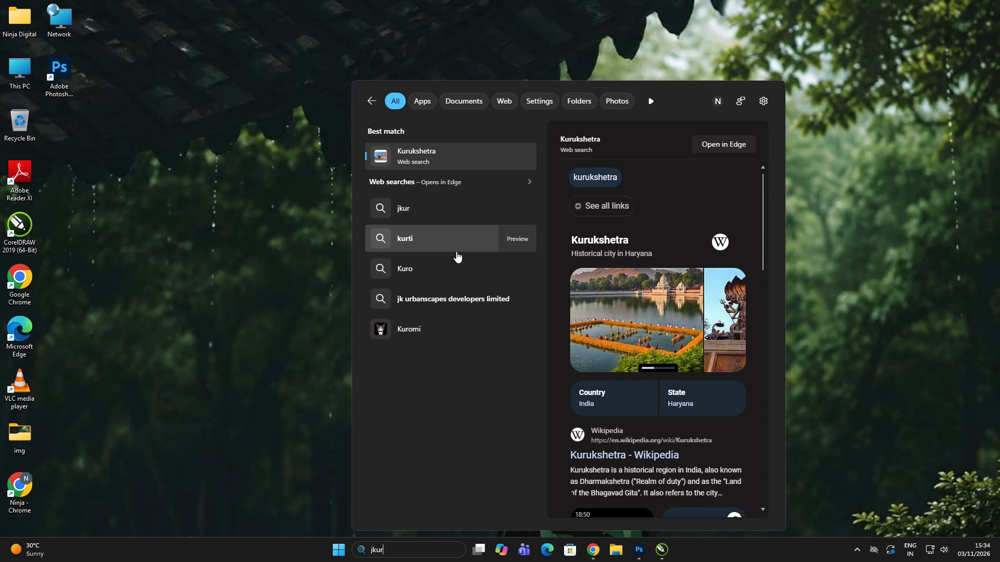
pyautogui.press('=')
pyautogui.press('BackSpace')
pyautogui.press('BackSpace')
pyautogui.press('BackSpace')
pyautogui.press('BackSpace')
pyautogui.press('BackSpace')
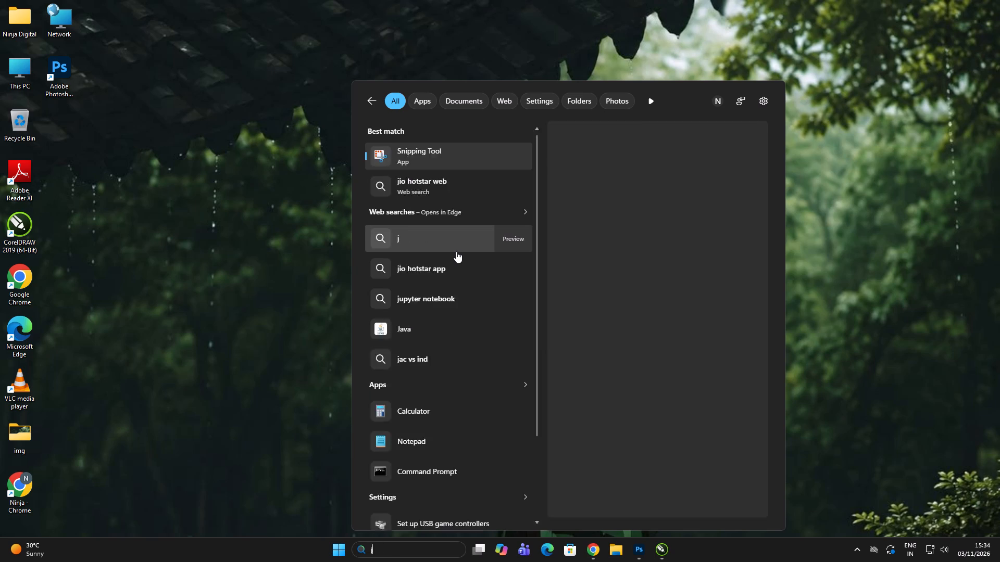
pyautogui.write('kura')
pyautogui.press('BackSpace')
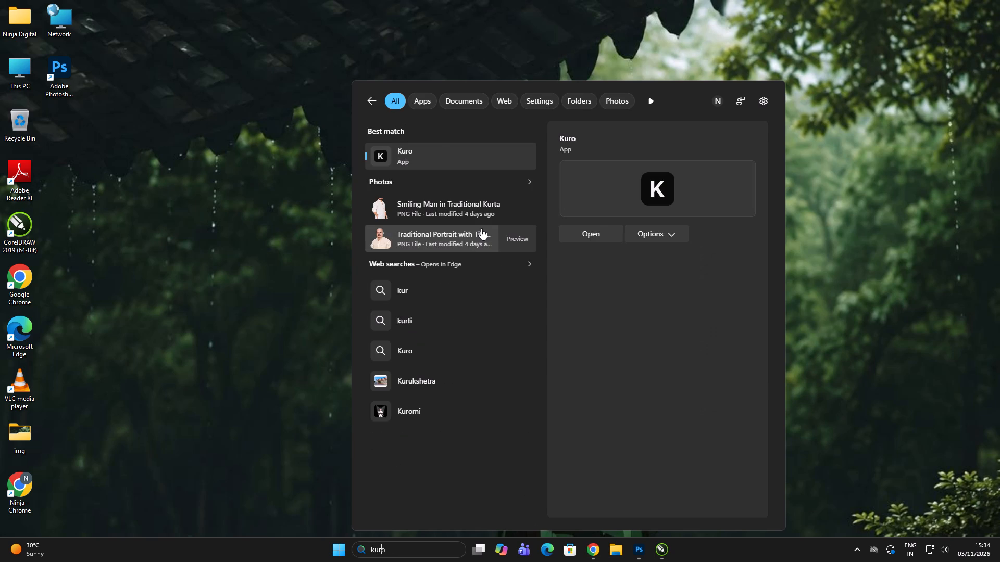
pyautogui.click(435, 147)
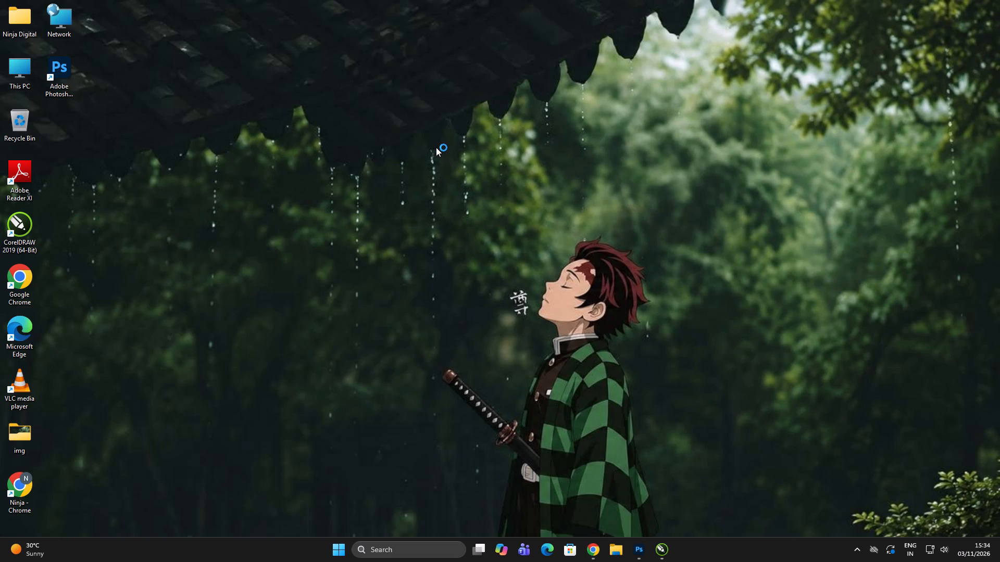
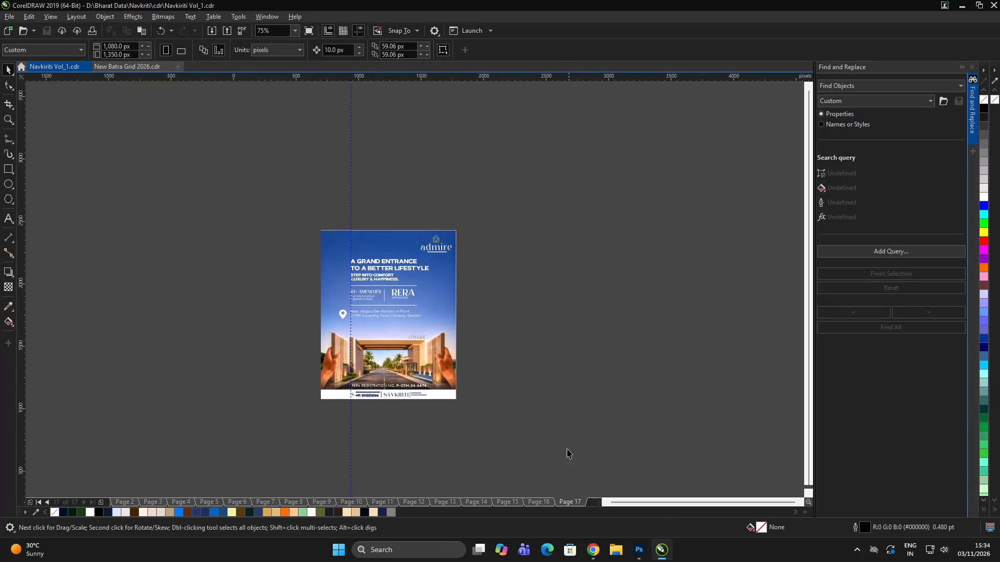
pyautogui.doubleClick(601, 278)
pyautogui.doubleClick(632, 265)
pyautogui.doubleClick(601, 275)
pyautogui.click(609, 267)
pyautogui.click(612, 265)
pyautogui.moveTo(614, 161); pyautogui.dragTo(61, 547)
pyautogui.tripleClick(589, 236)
# Switch to the New Batra Grid 2026 document.
pyautogui.click(141, 63)
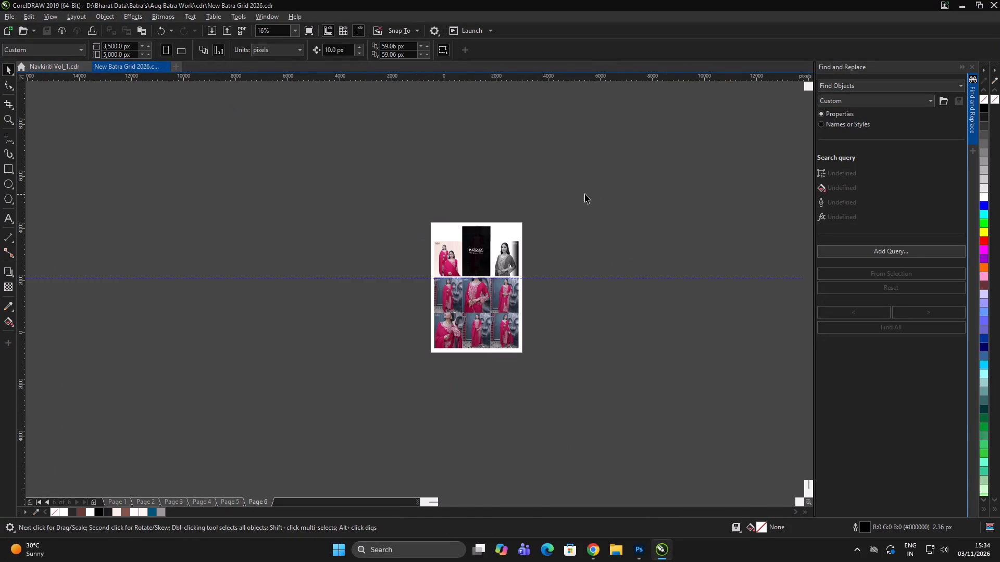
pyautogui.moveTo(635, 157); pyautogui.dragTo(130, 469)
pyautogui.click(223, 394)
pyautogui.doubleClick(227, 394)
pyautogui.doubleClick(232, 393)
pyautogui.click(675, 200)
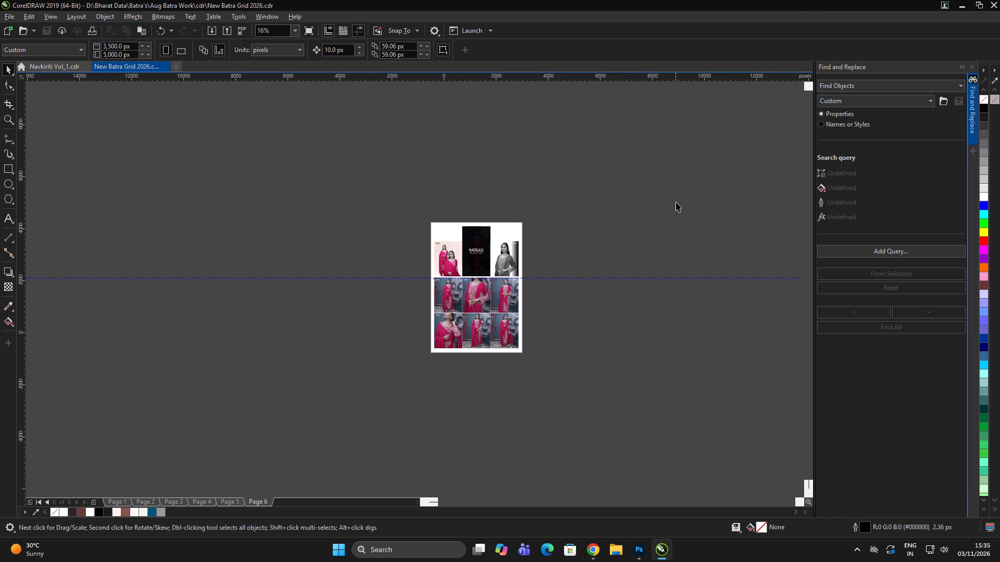
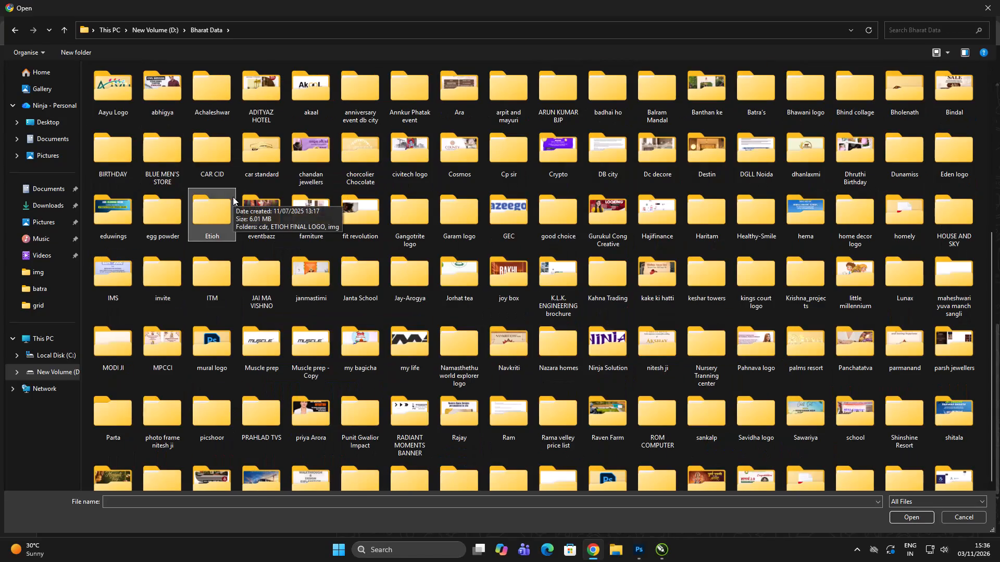
# Choose the images Batra's 2026 E through Batra's 2026 E9 from the Batra's > Aug Batra Work > grid folder for upload.
pyautogui.write('at')
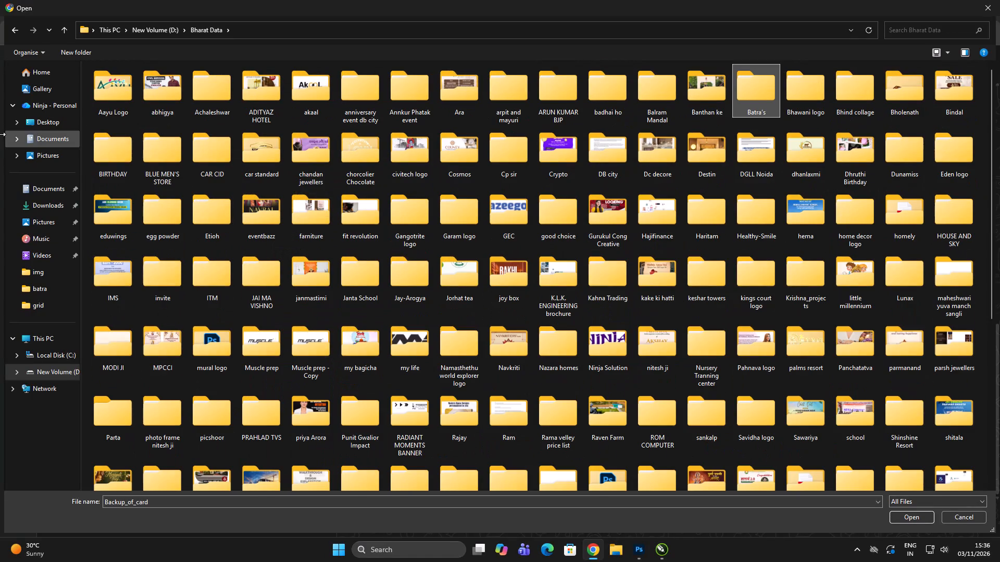
pyautogui.doubleClick(749, 94)
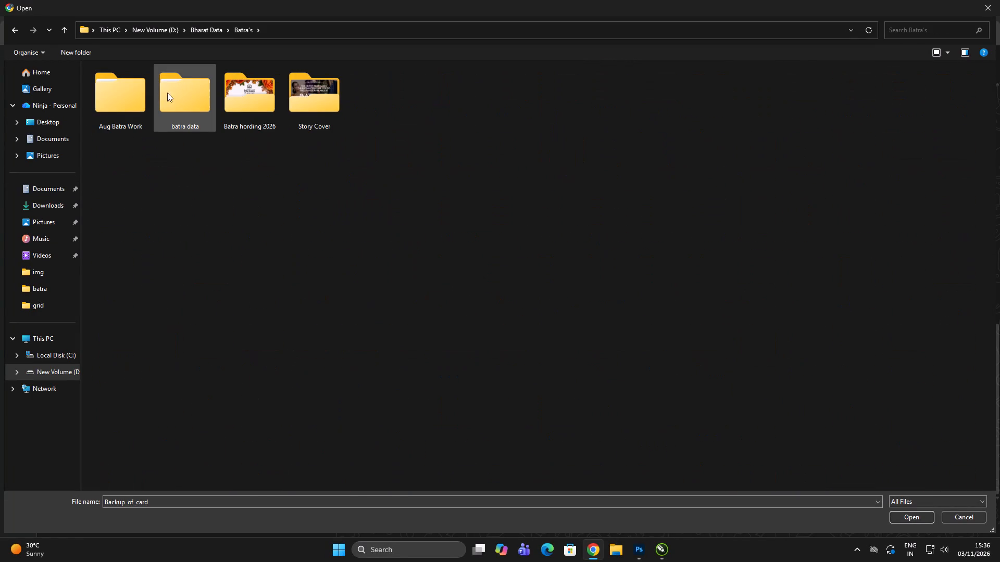
pyautogui.doubleClick(127, 99)
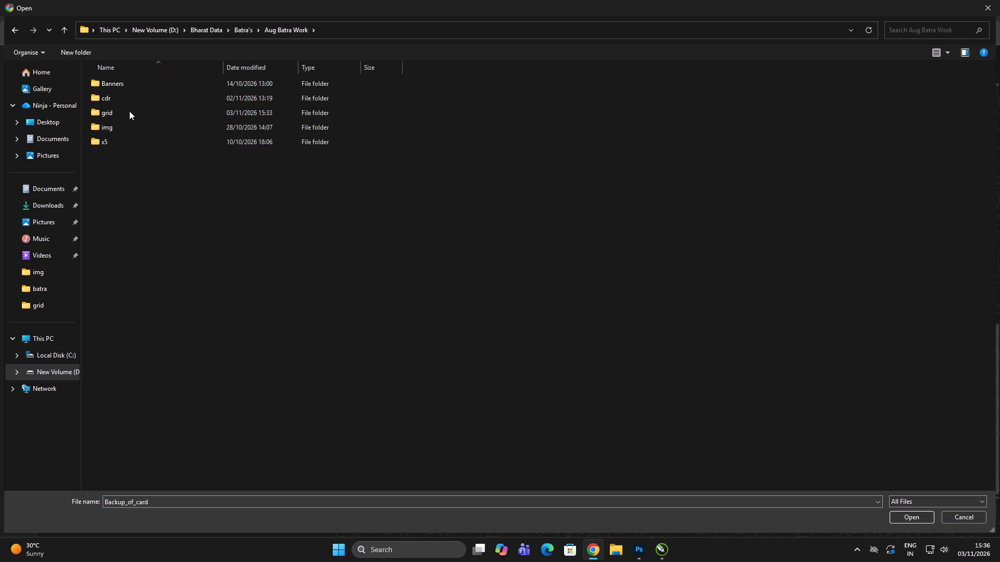
pyautogui.doubleClick(128, 116)
pyautogui.doubleClick(419, 347)
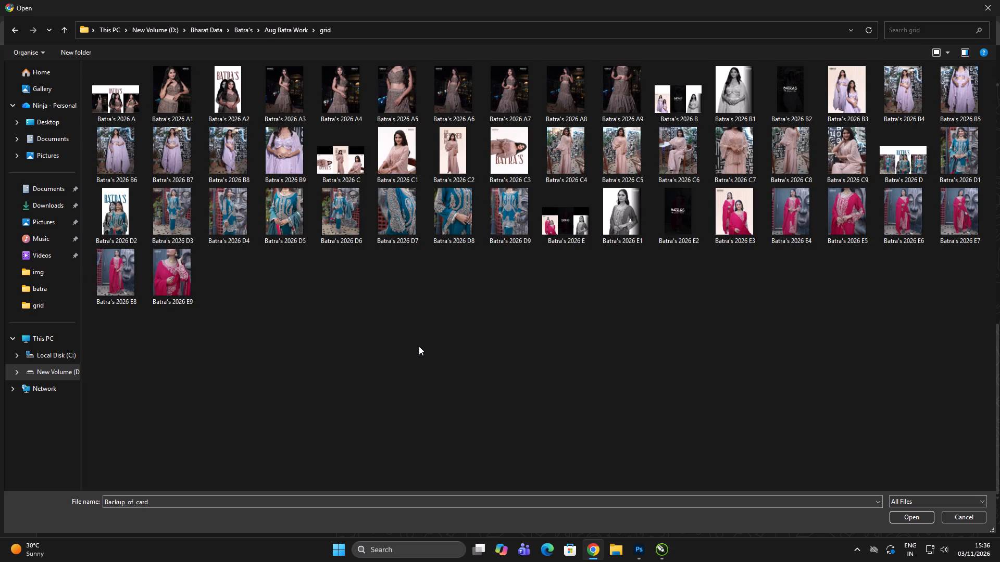
pyautogui.click(564, 231)
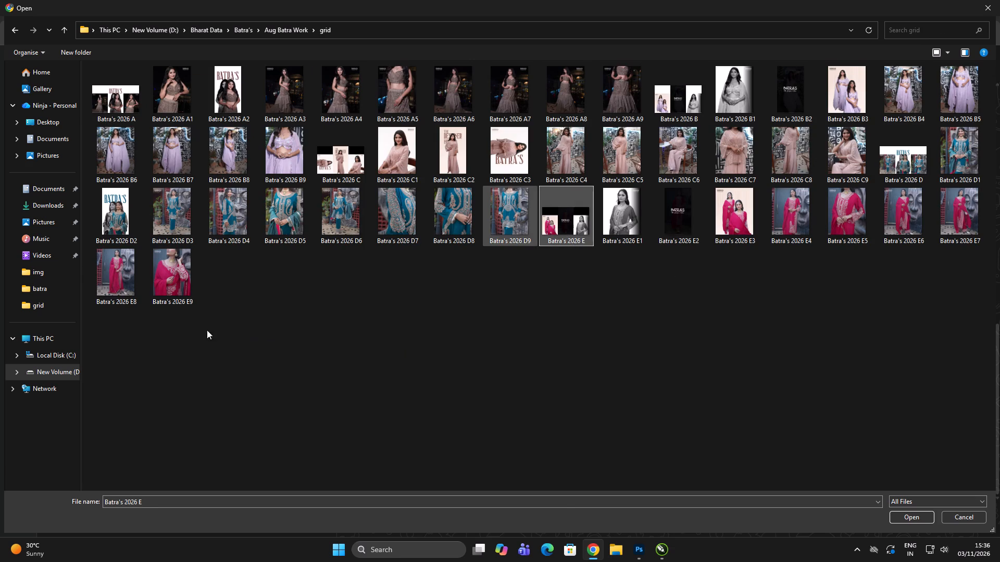
pyautogui.keyDown('shift'); pyautogui.click(162, 288); pyautogui.keyUp('shift')
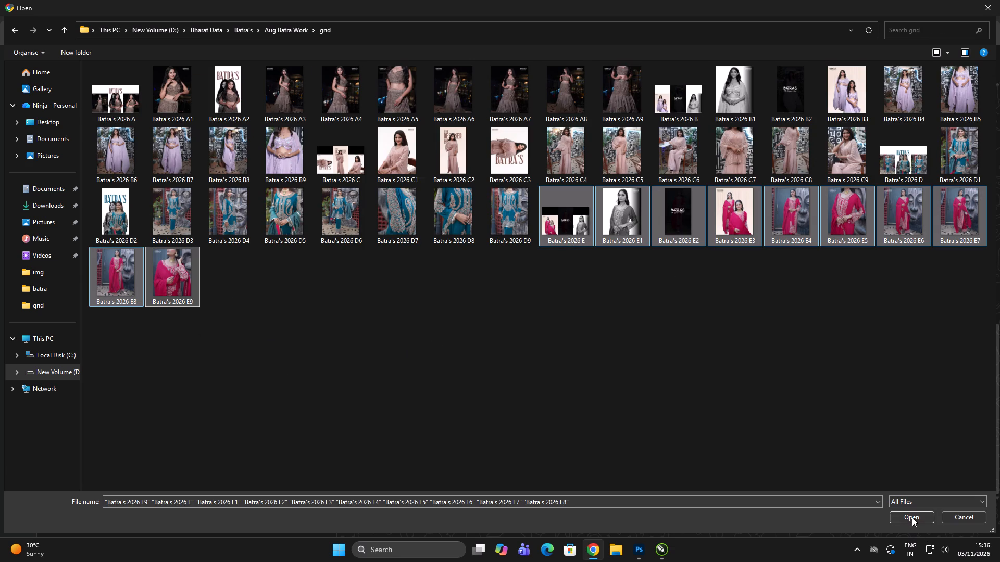